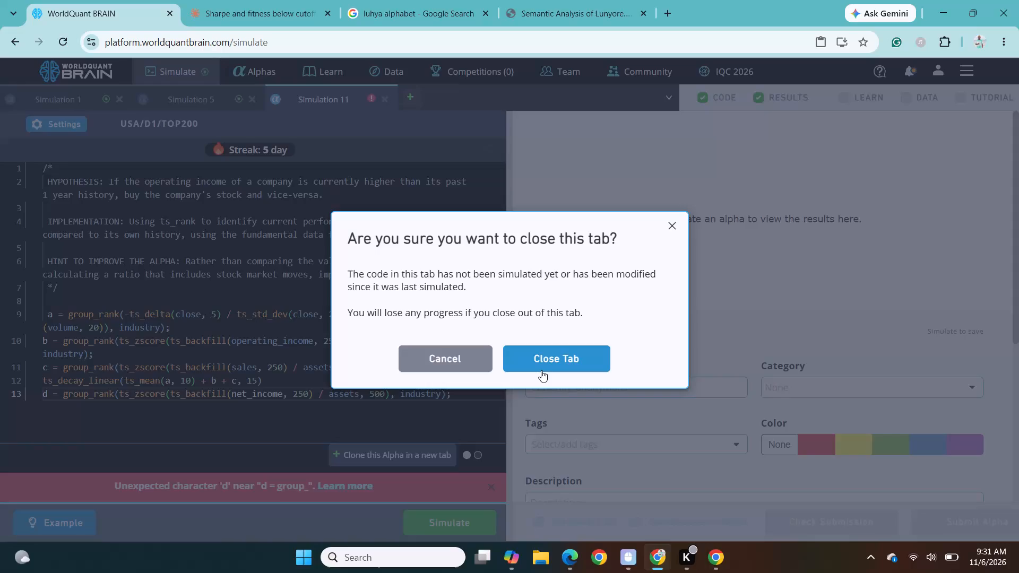
Discard the unsimulated code by confirming closure of the Simulation 11 tab.
click(546, 360)
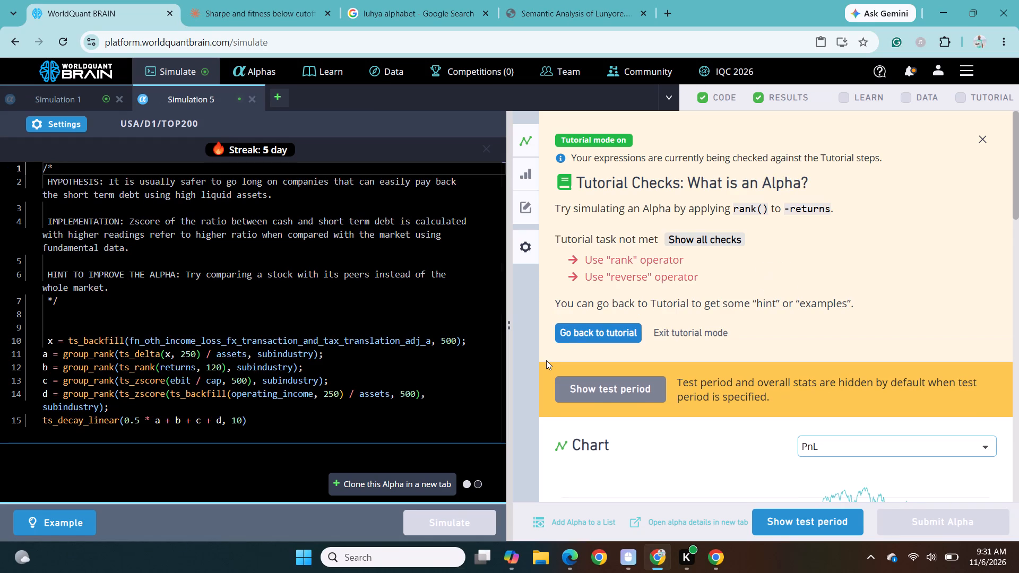
Reveal Simulation 5's test period results and examine its failed IS testing checks.
click(792, 528)
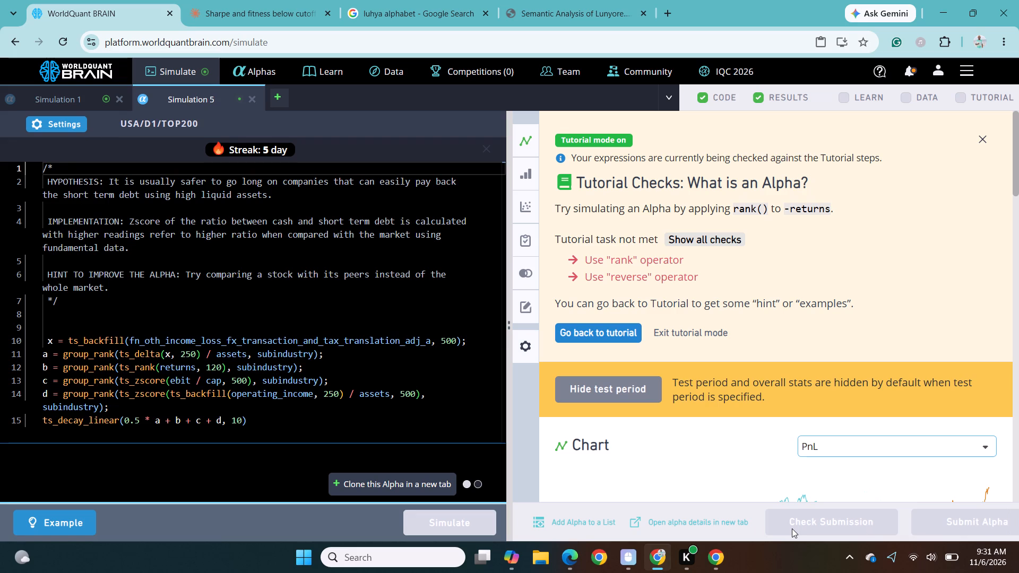
scroll(738, 456, down, 6)
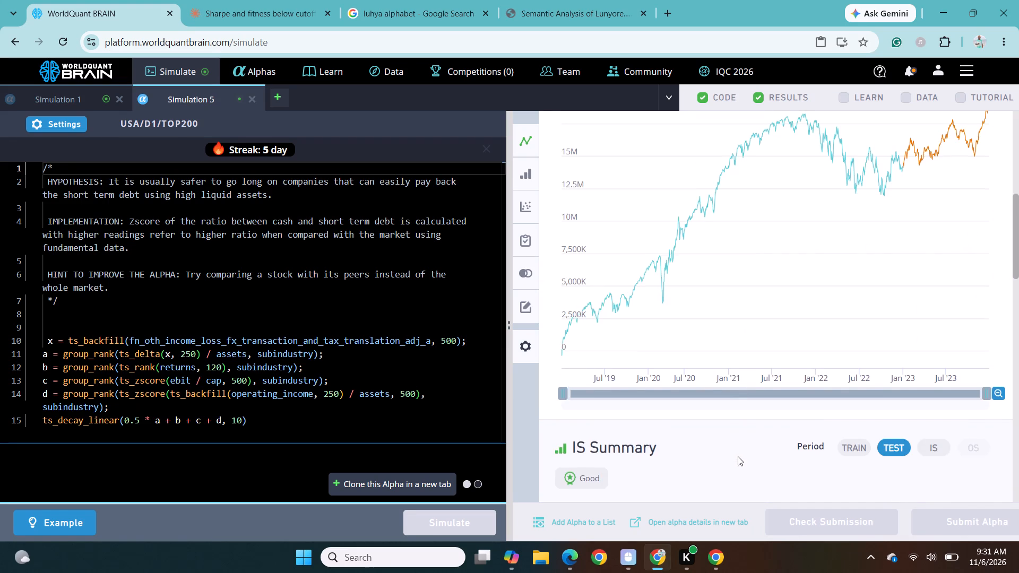
scroll(738, 456, down, 2)
click(735, 438)
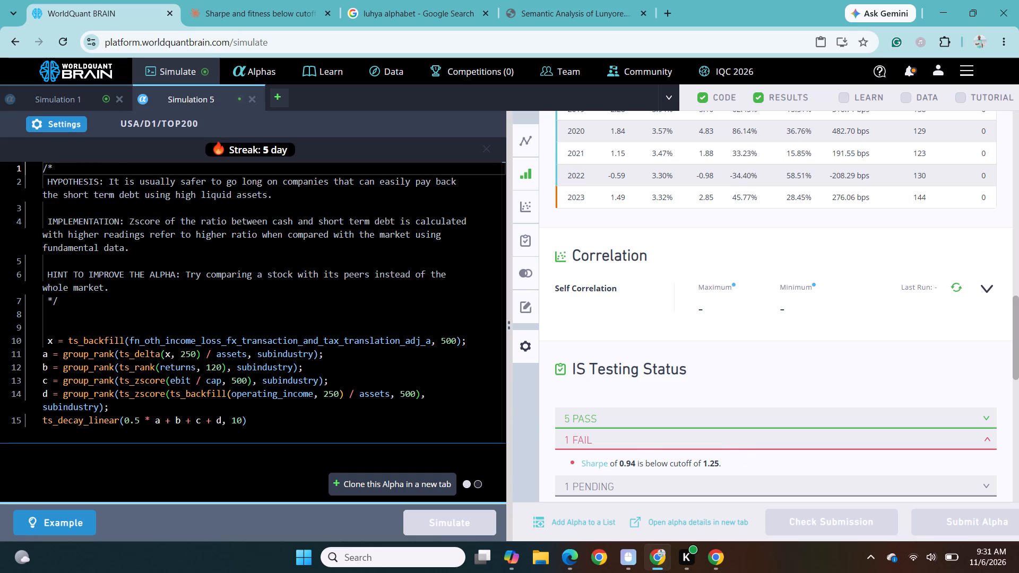
Set Simulation 5's neutralization to Industry, apply the settings and run the simulation.
click(70, 130)
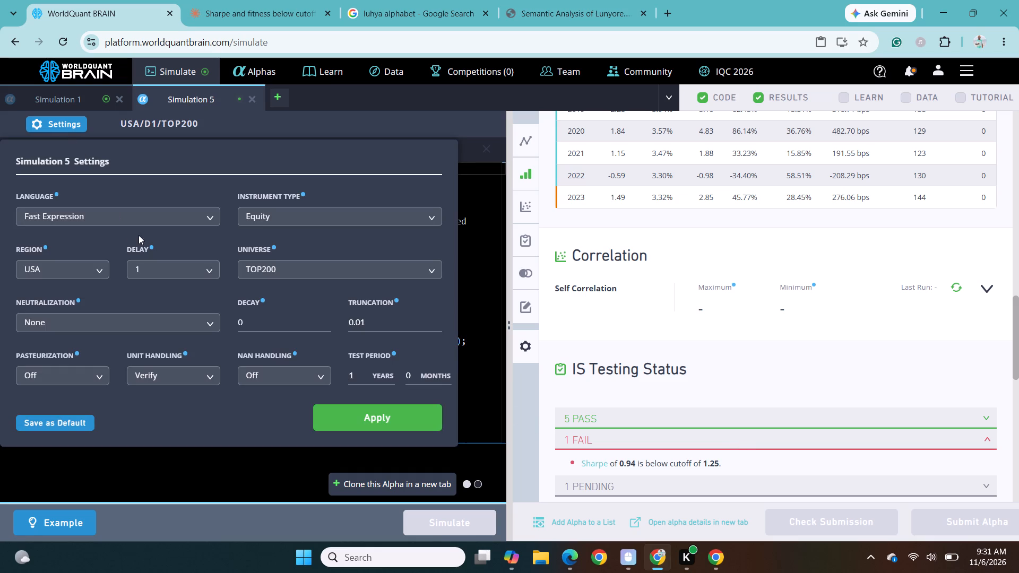
click(208, 316)
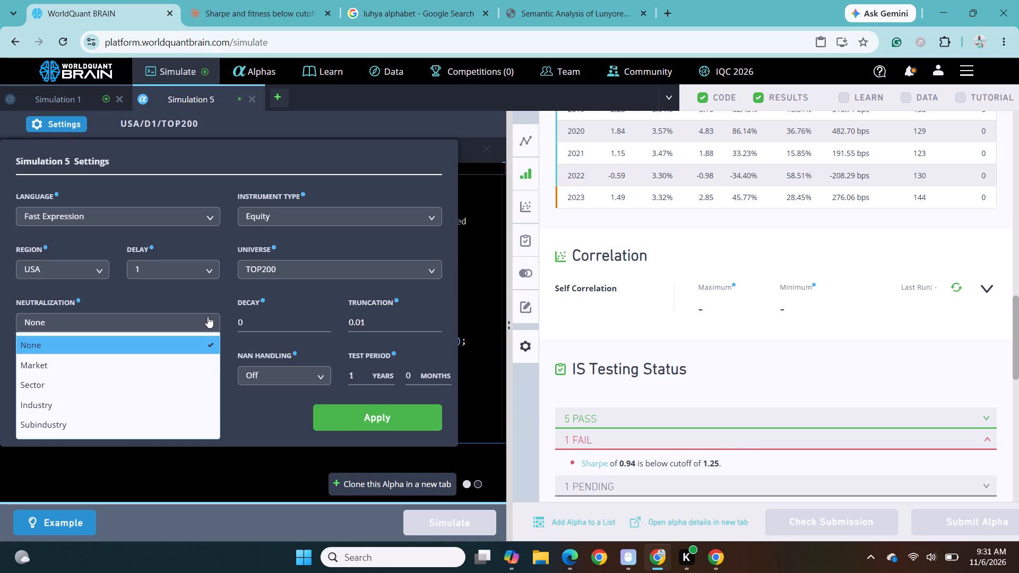
click(86, 406)
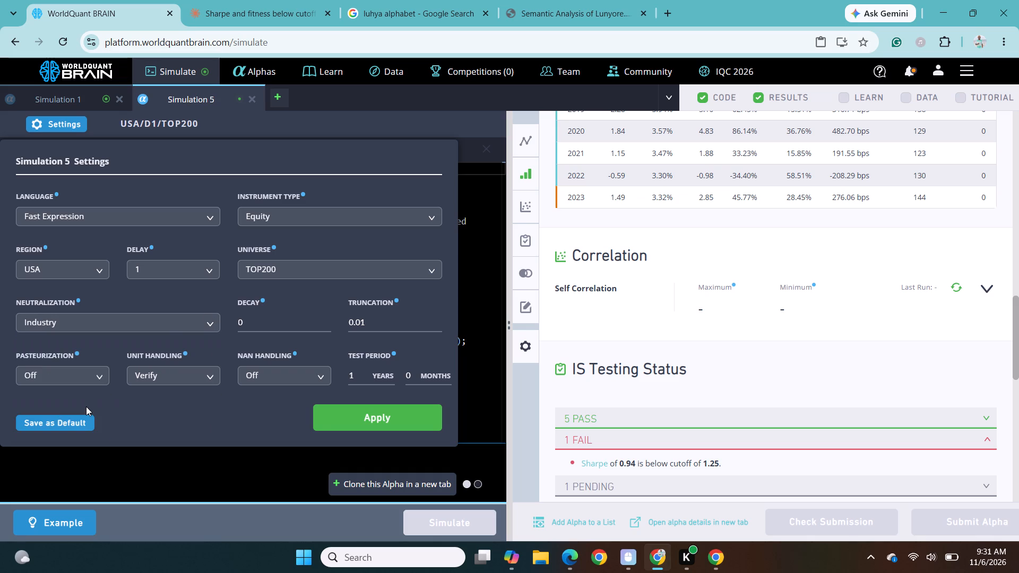
click(351, 413)
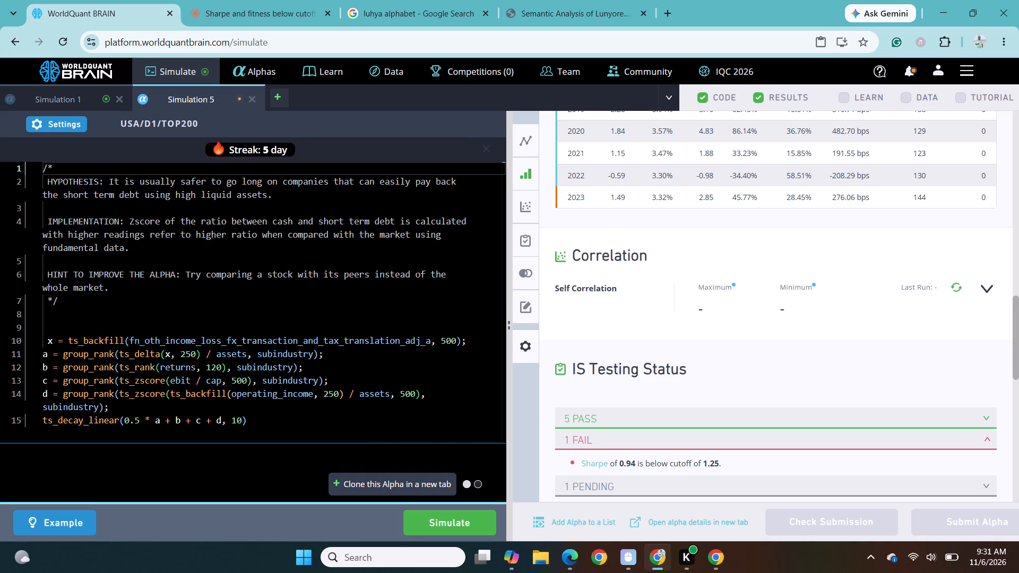
click(468, 518)
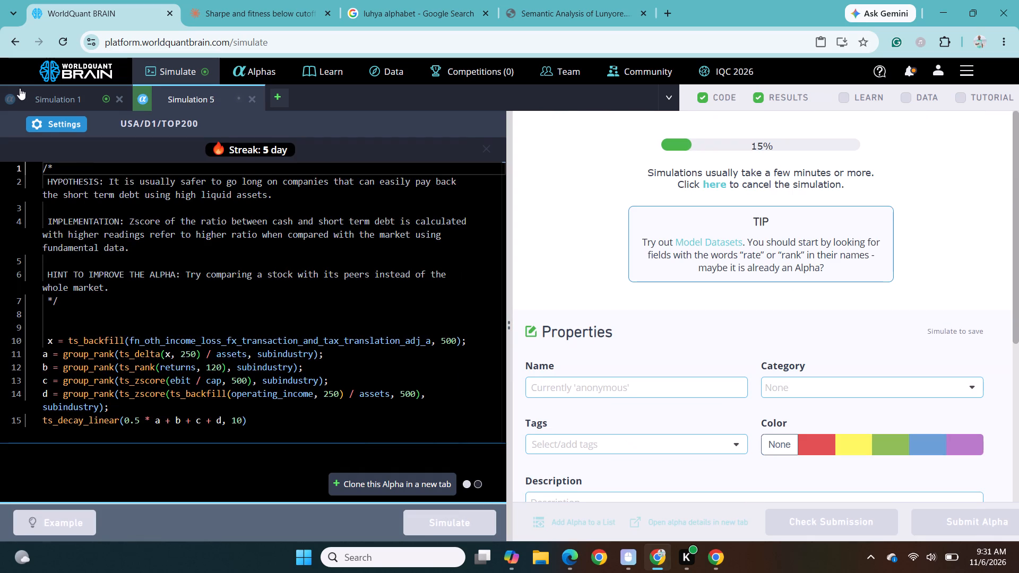
Reveal Simulation 1's test period results and examine its yearly summary and failed IS testing checks.
click(50, 106)
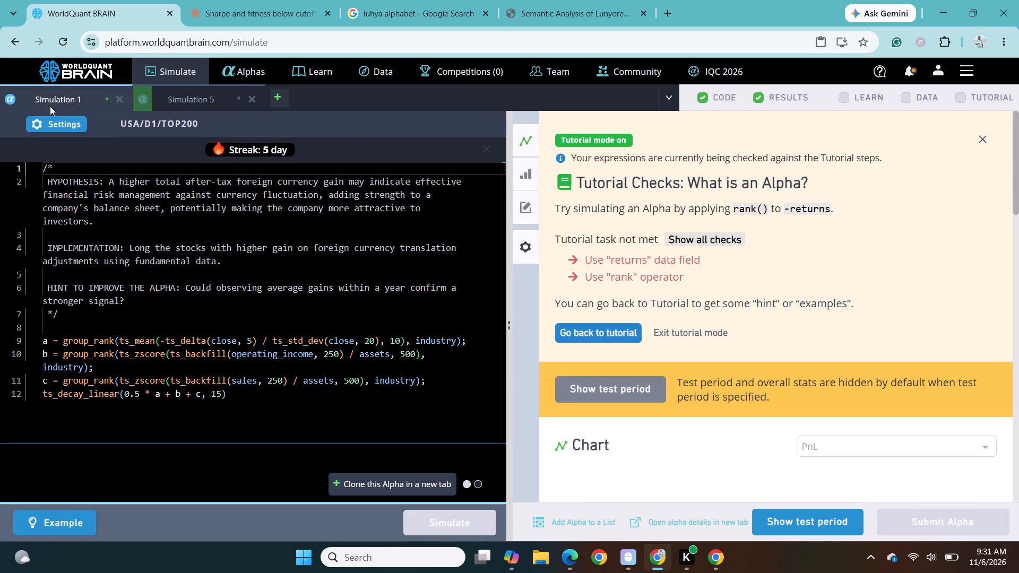
click(800, 524)
scroll(732, 448, down, 2)
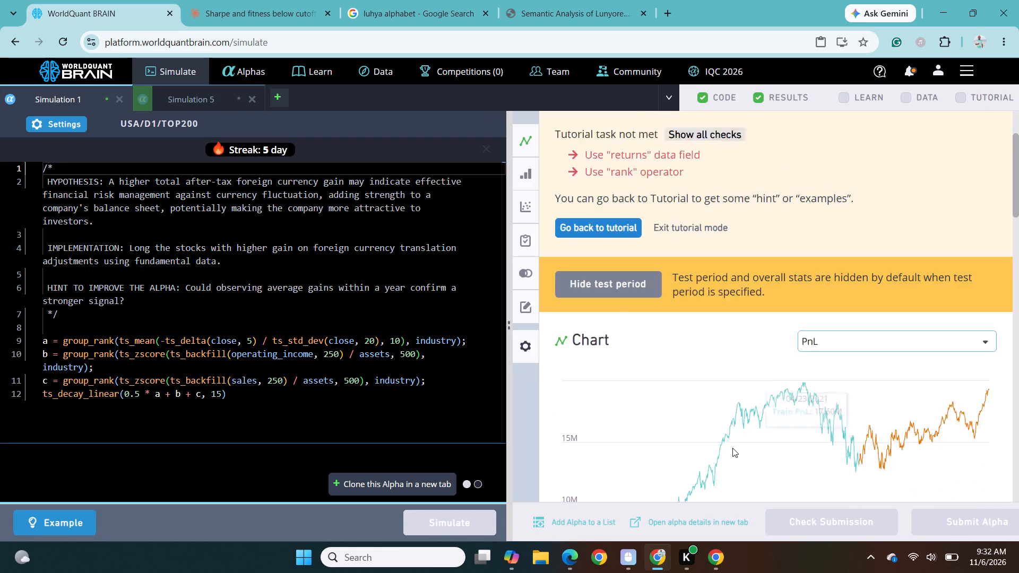
scroll(732, 448, down, 5)
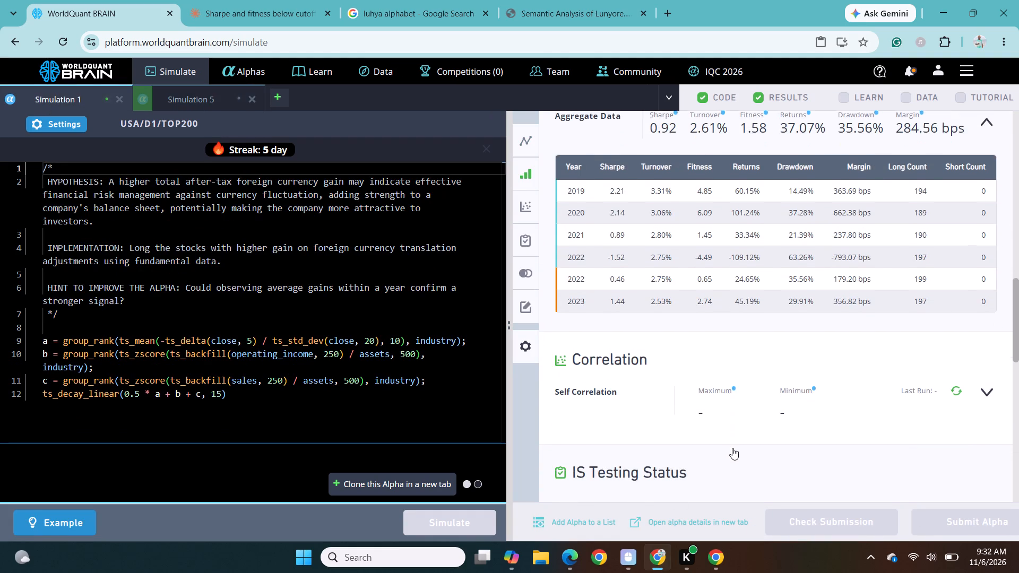
scroll(732, 448, down, 3)
click(715, 418)
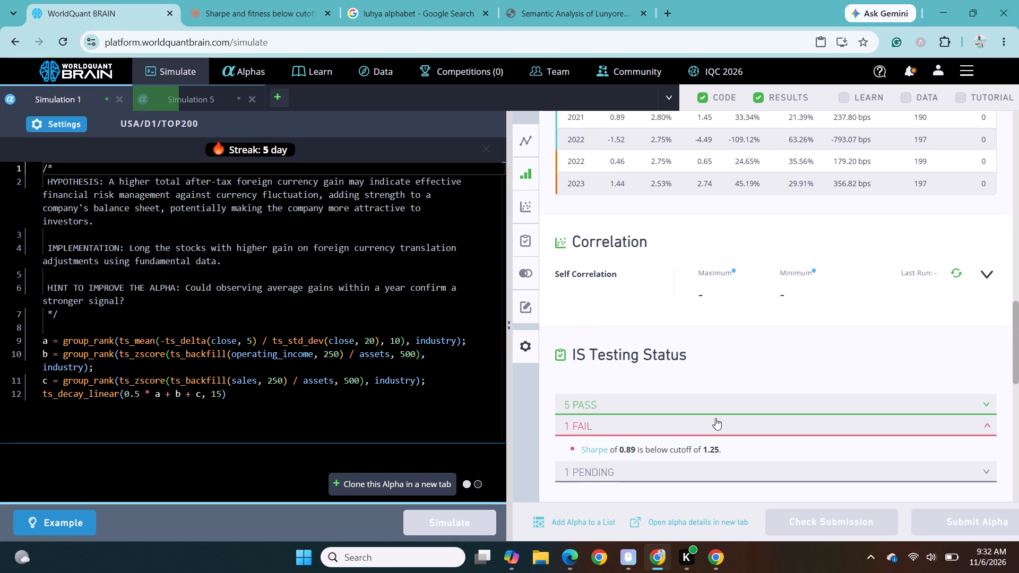
Set Simulation 1's universe to TOP3000, apply the settings and run the simulation.
click(72, 124)
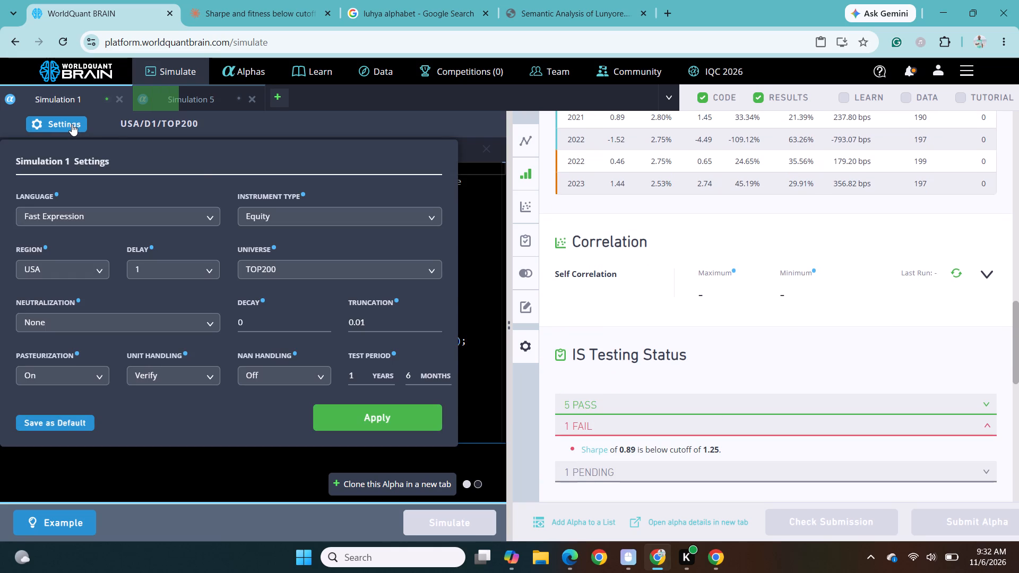
click(434, 270)
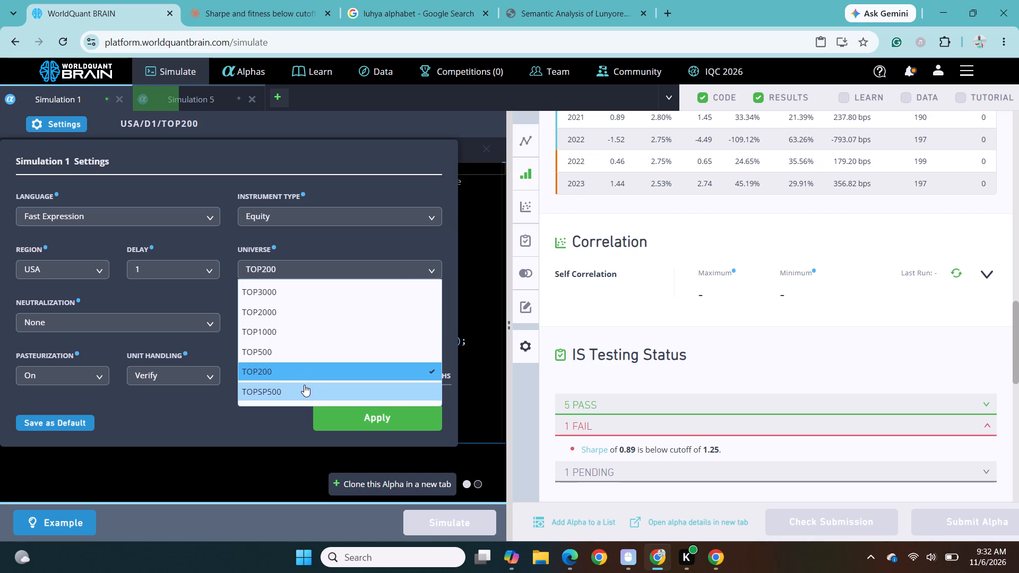
click(326, 291)
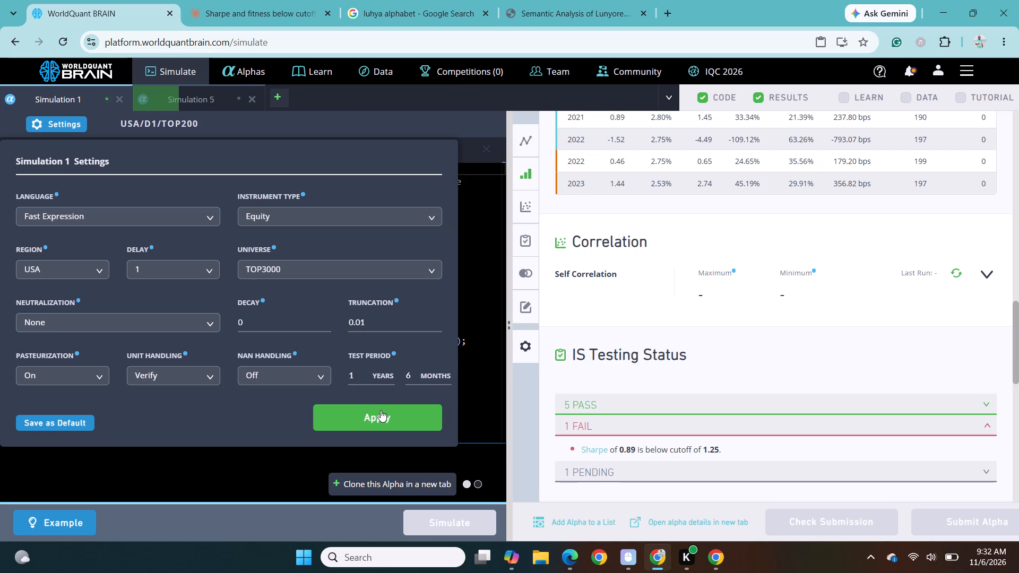
click(381, 410)
click(447, 525)
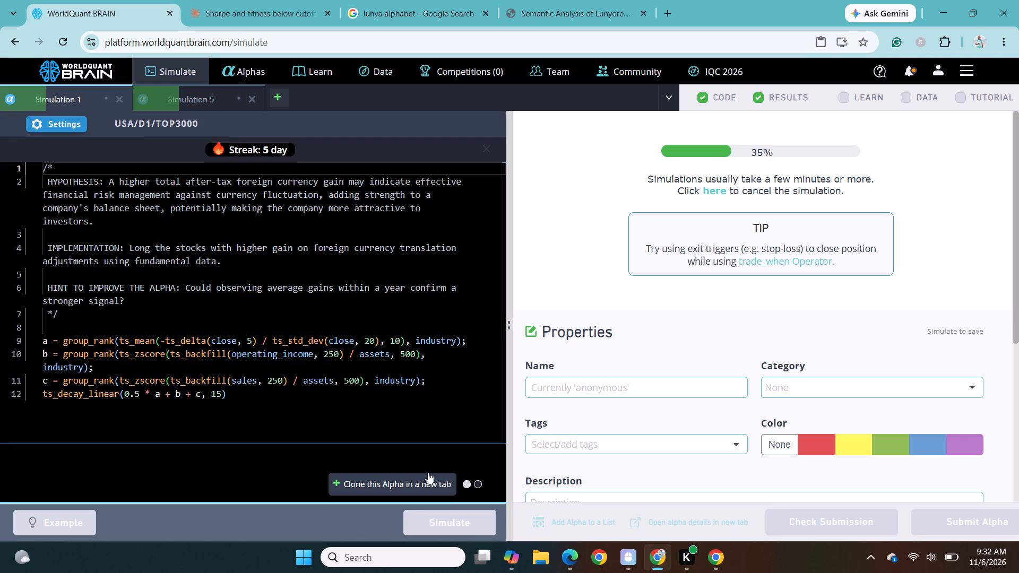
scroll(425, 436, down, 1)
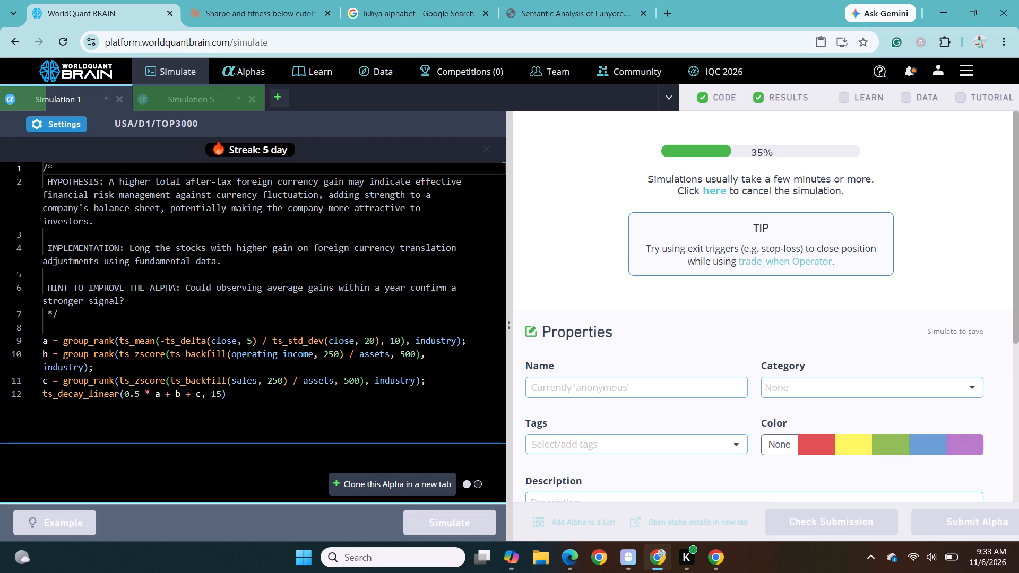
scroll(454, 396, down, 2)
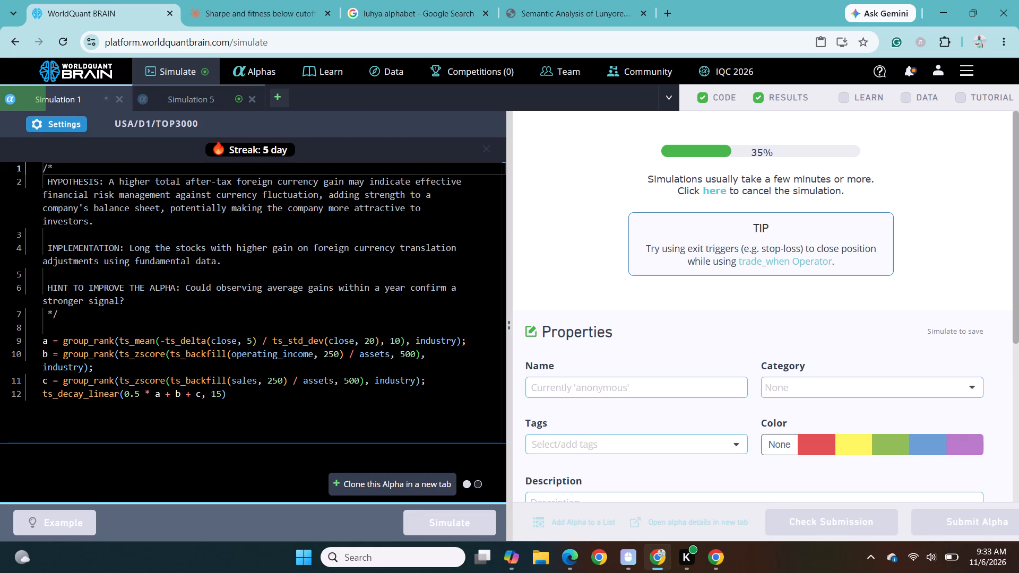
Reveal the test period results of the Industry-neutralized Simulation 5 and examine its failed IS testing checks.
click(200, 99)
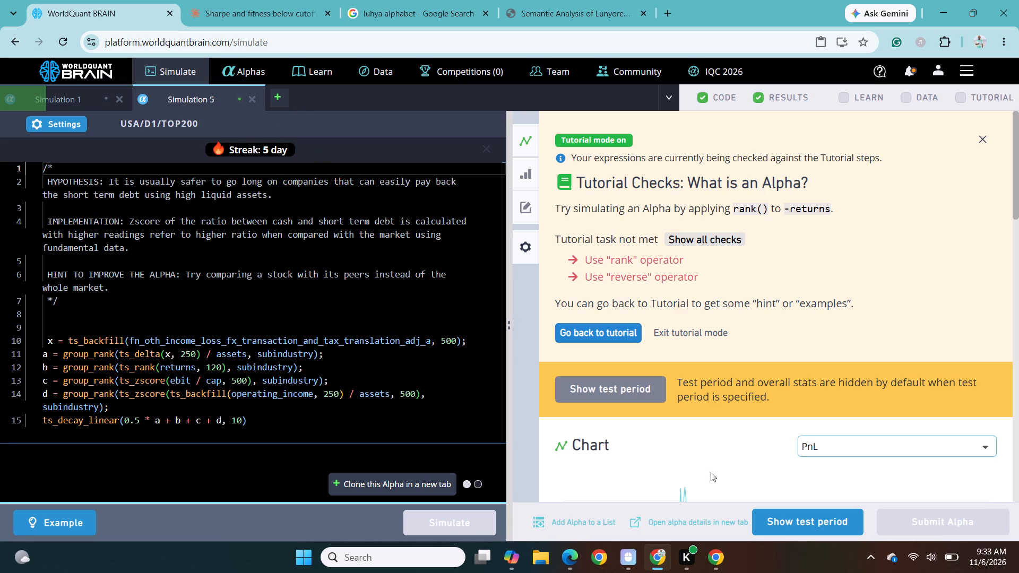
click(794, 527)
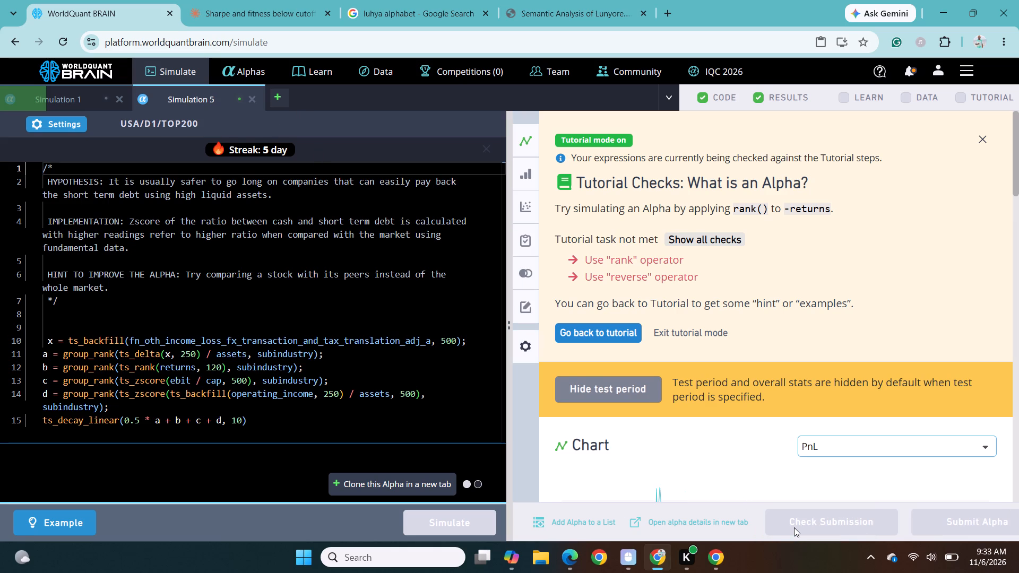
scroll(737, 429, down, 1)
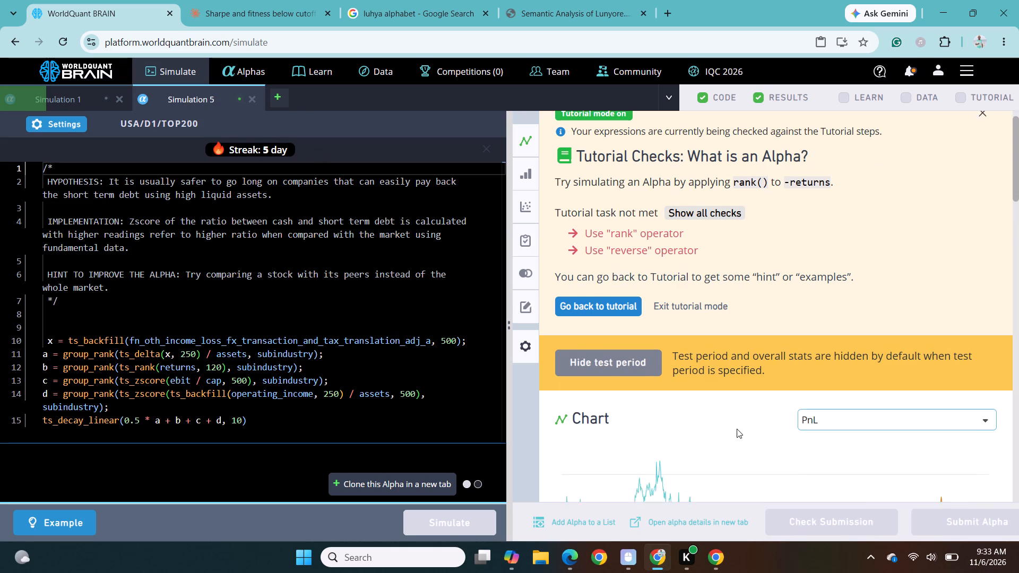
scroll(737, 429, down, 7)
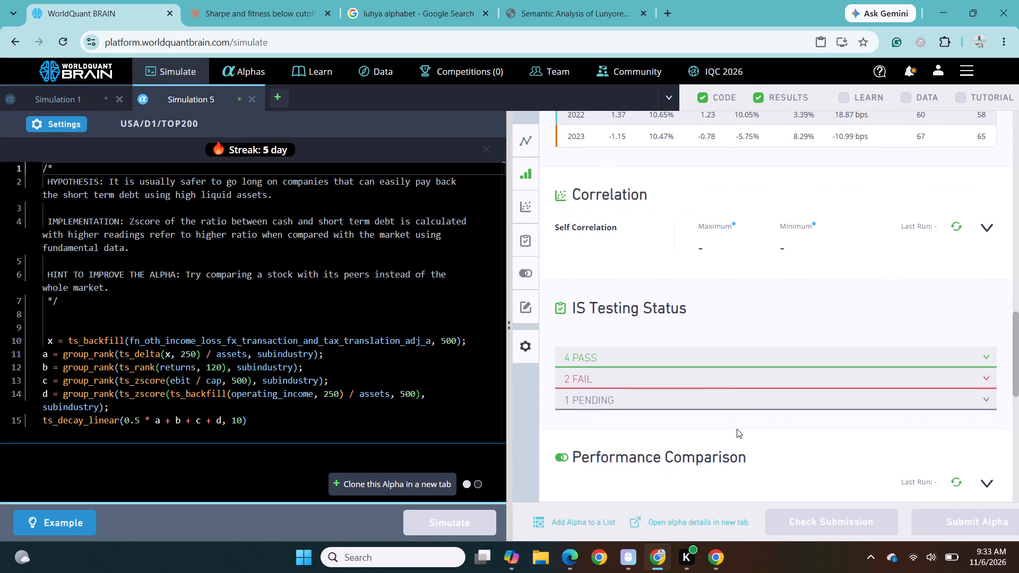
click(723, 379)
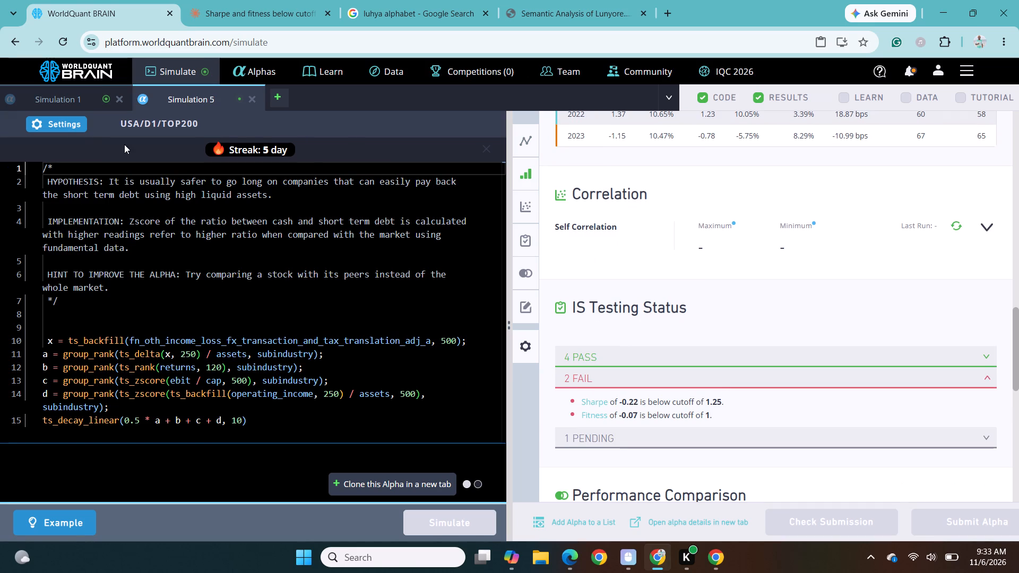
Set Simulation 5's neutralization to Subindustry, apply the settings and rerun the simulation.
click(61, 124)
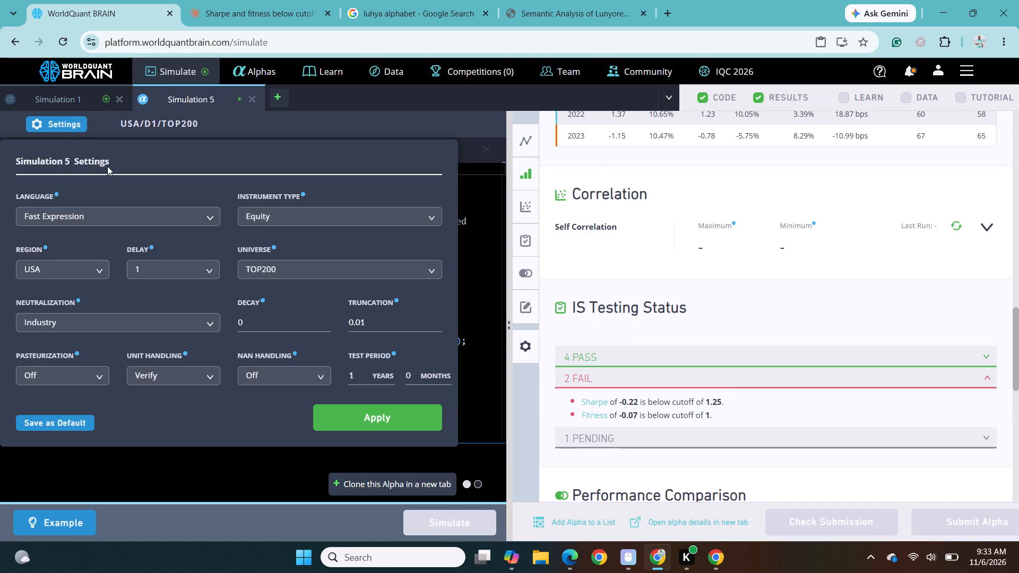
click(208, 317)
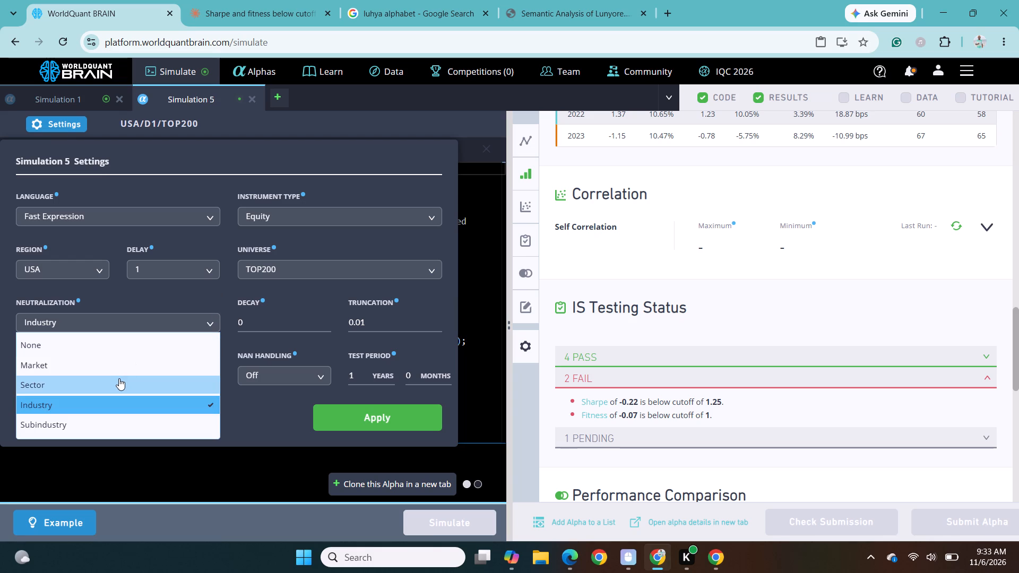
click(112, 433)
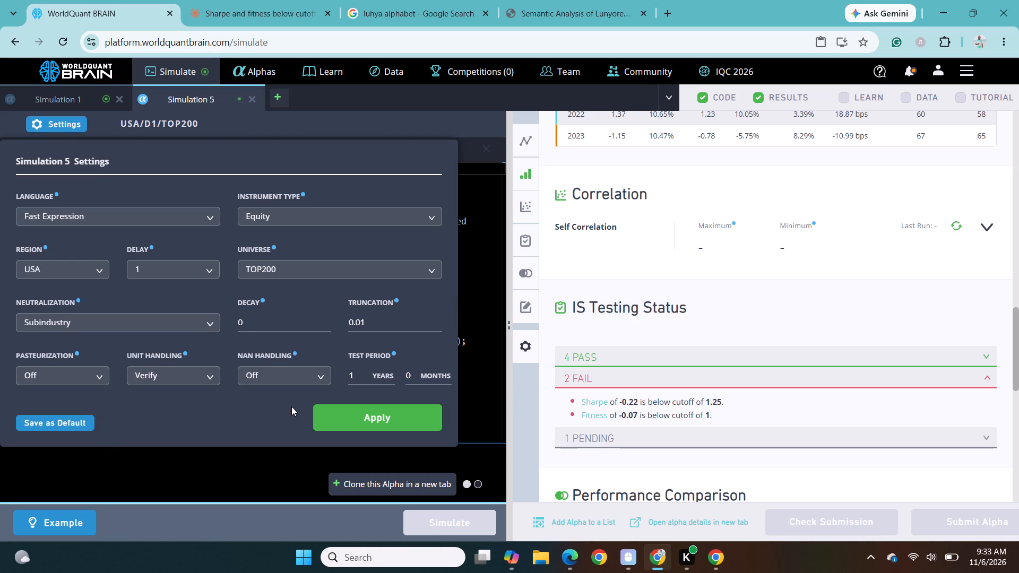
click(328, 414)
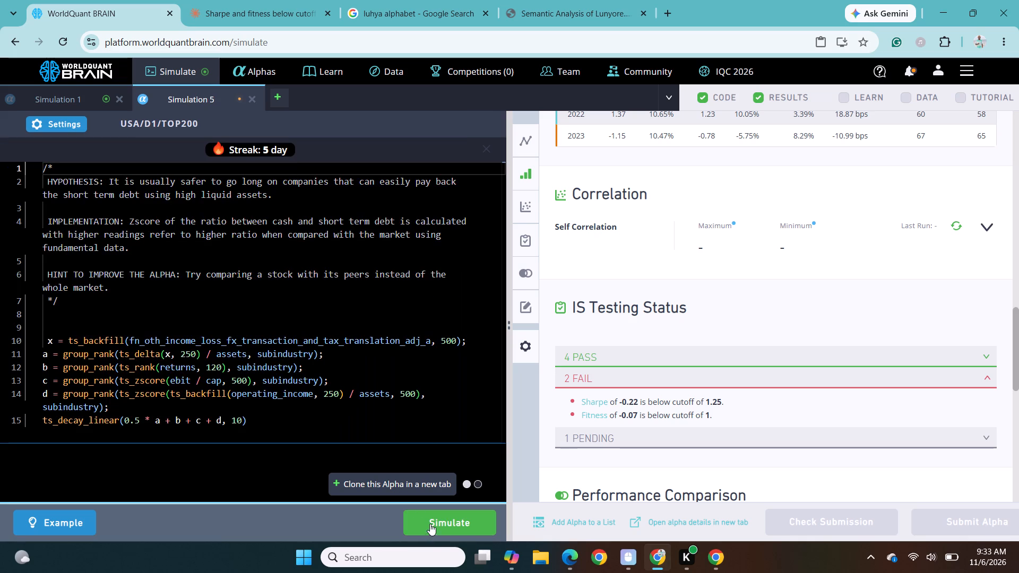
click(444, 519)
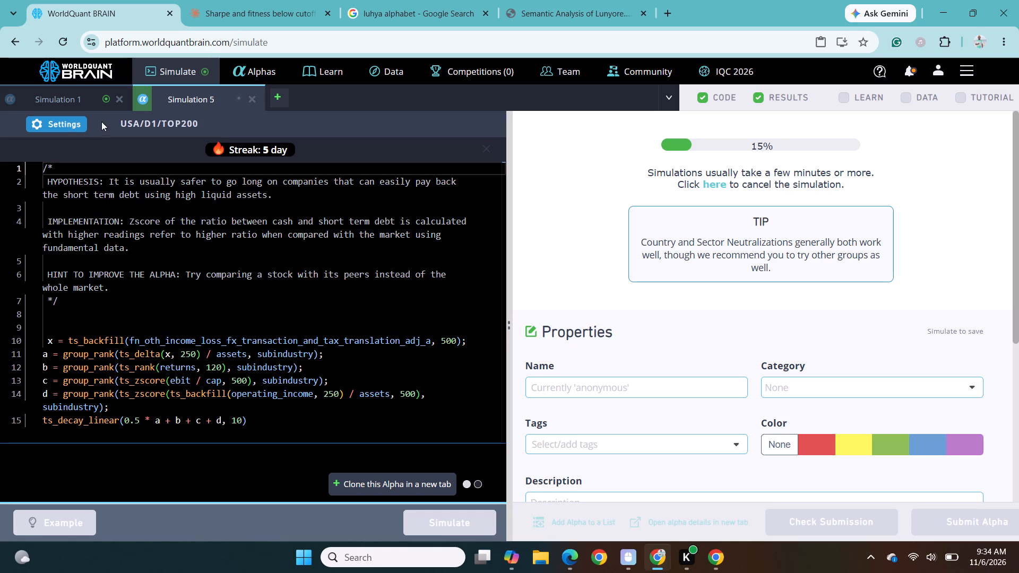
Reveal the test period results of Simulation 1's TOP3000 run and examine its IS summary and failed testing checks.
click(84, 103)
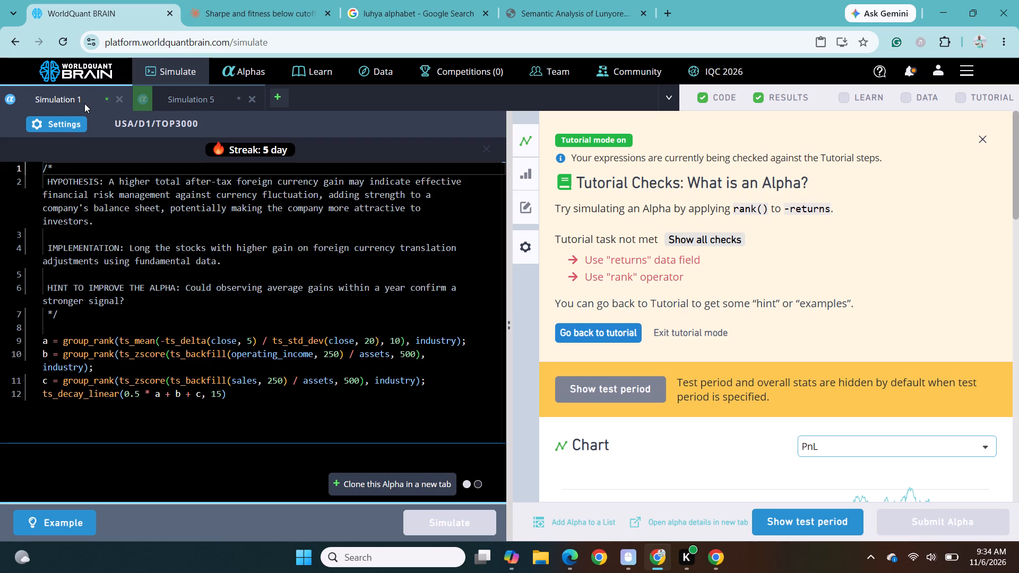
click(802, 529)
scroll(757, 452, down, 5)
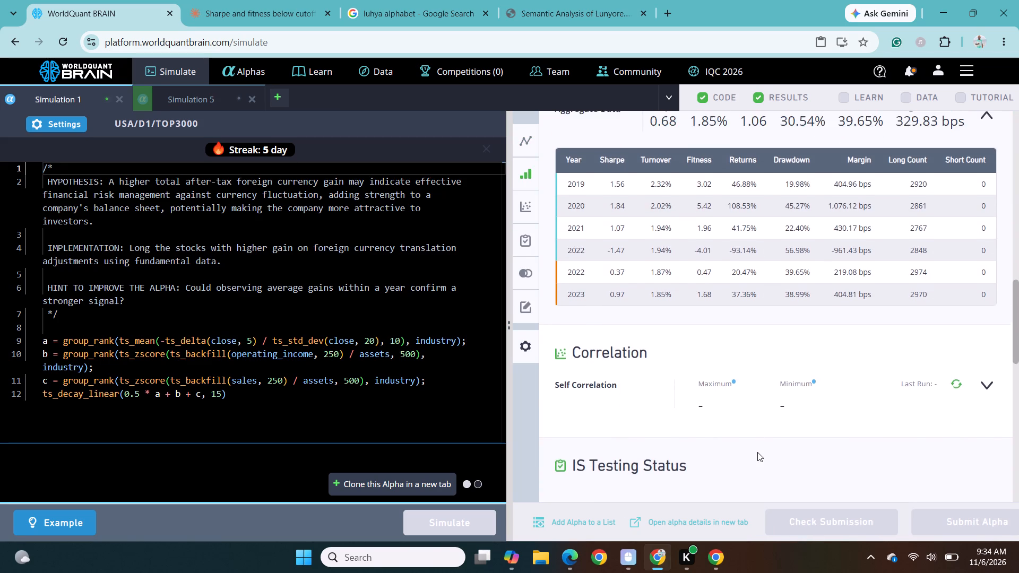
scroll(757, 452, up, 2)
scroll(757, 452, down, 4)
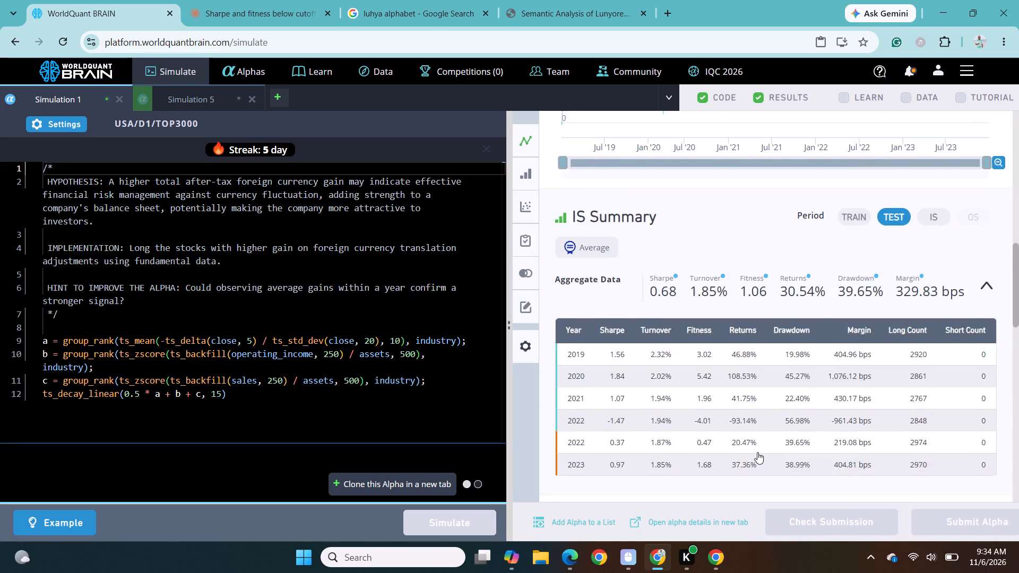
scroll(757, 452, down, 1)
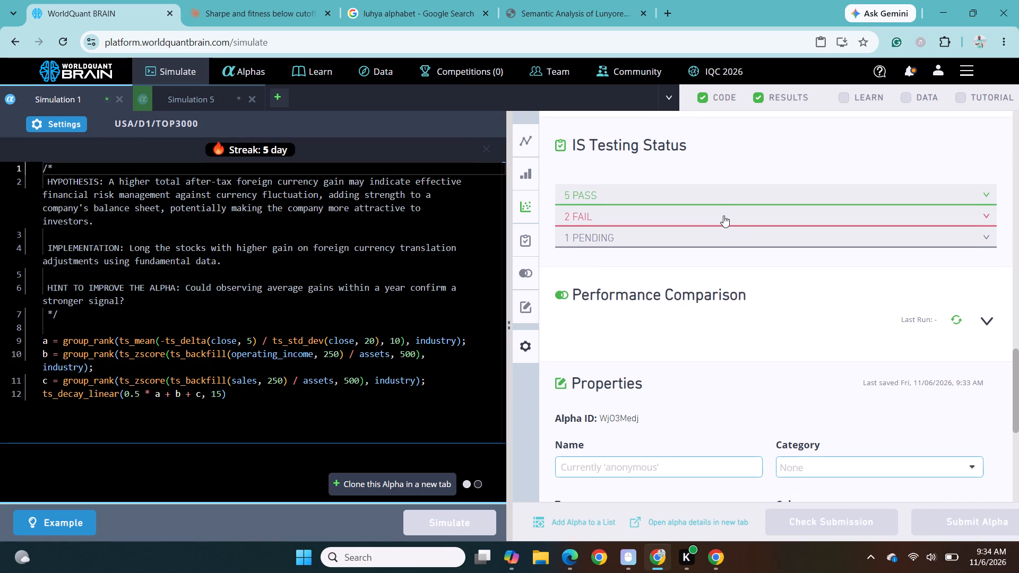
click(723, 215)
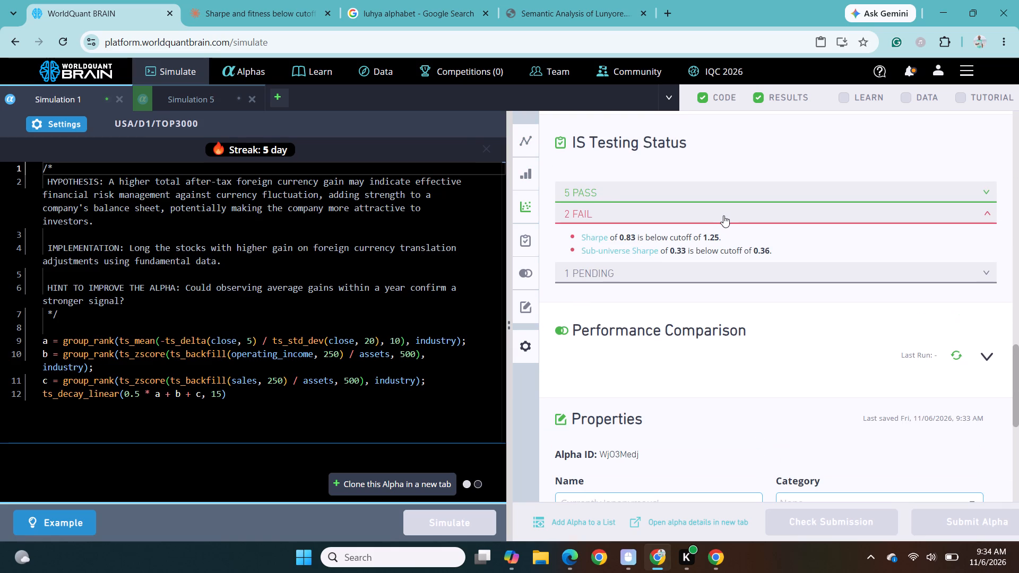
Set Simulation 1's universe to TOP500, apply the settings and rerun the simulation.
click(61, 125)
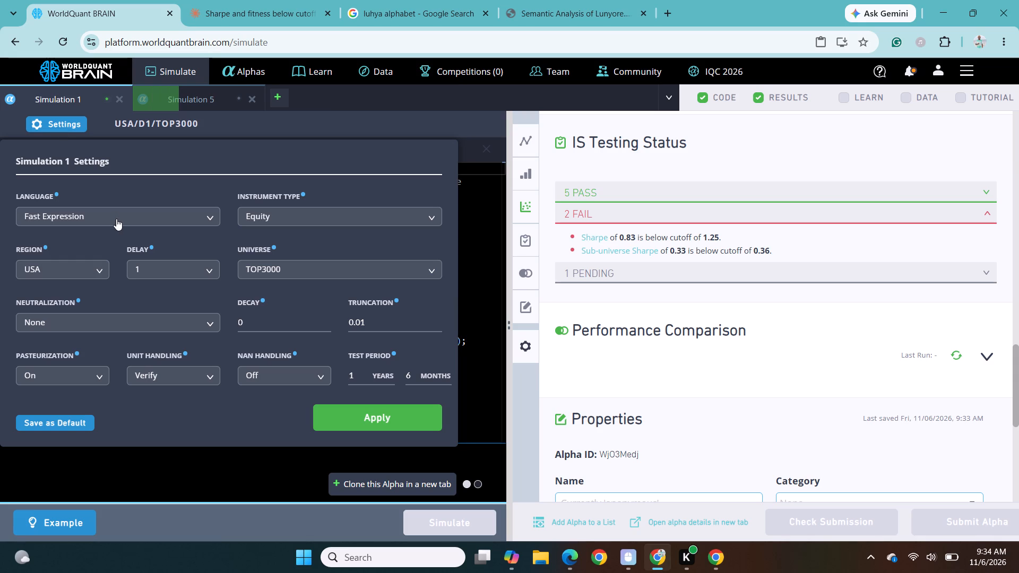
click(428, 267)
click(347, 354)
click(392, 417)
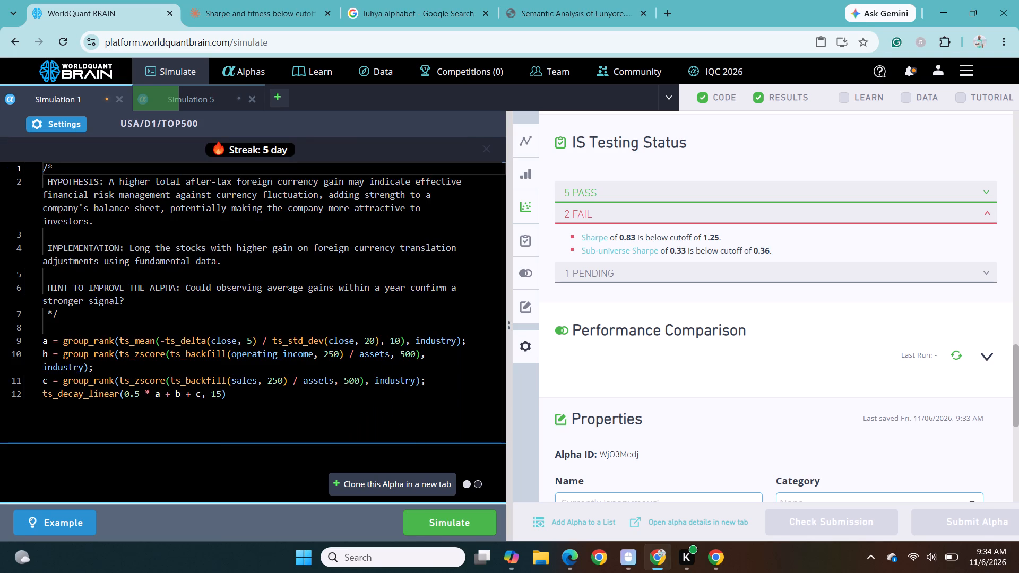
click(443, 521)
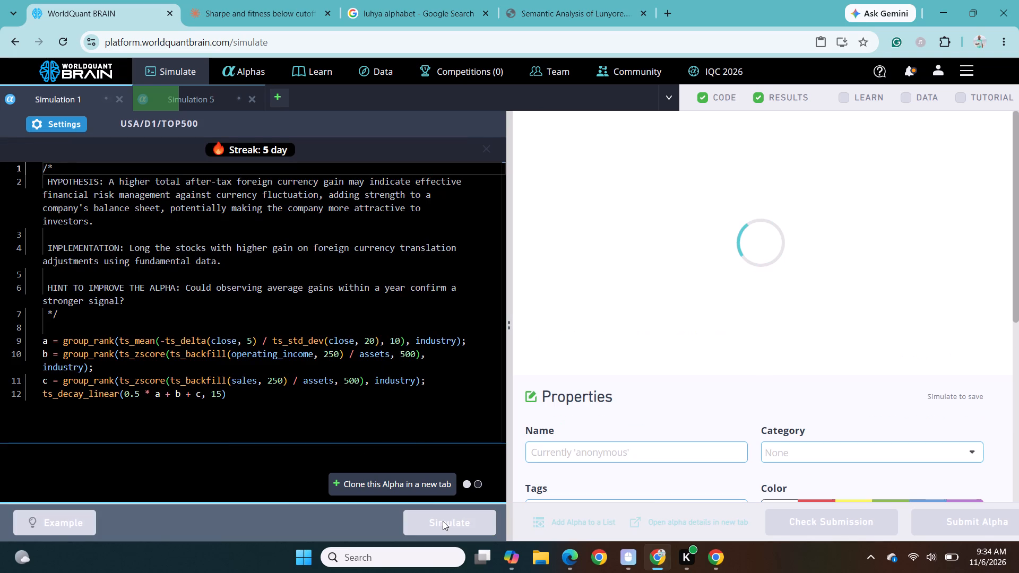
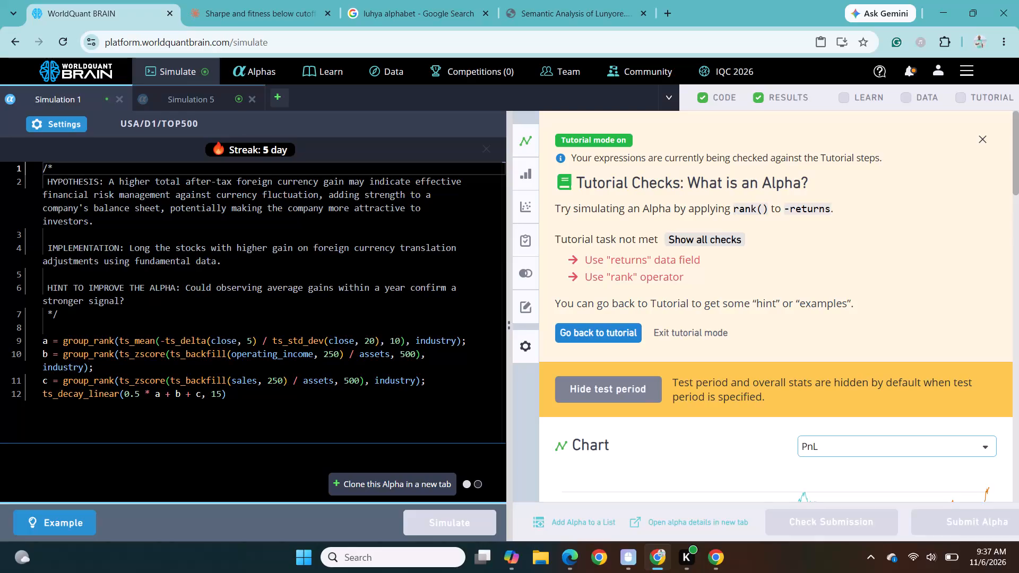
Examine the PnL chart, yearly IS summary and IS testing status of Simulation 1's TOP500 run.
scroll(652, 436, down, 3)
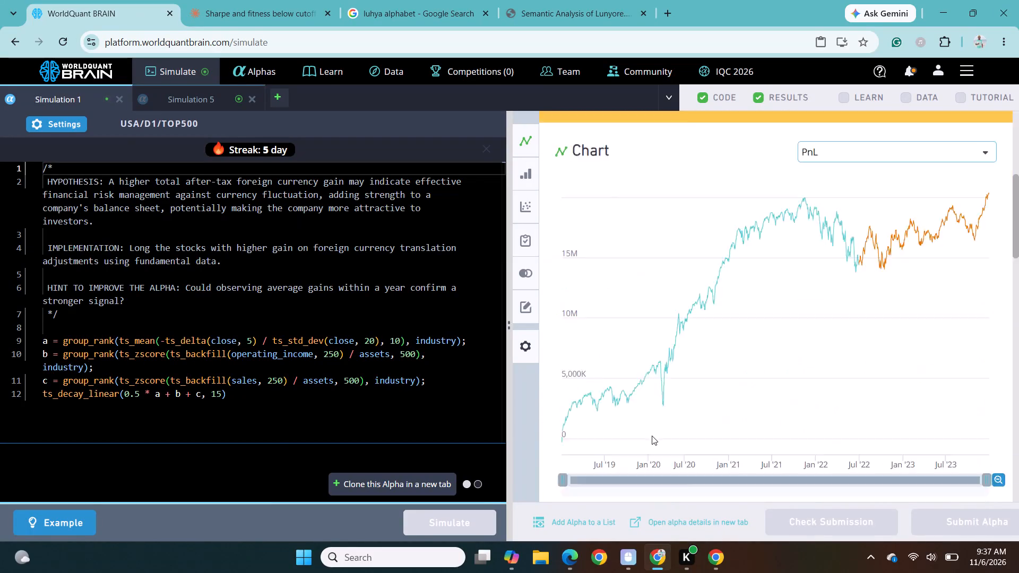
scroll(652, 436, down, 2)
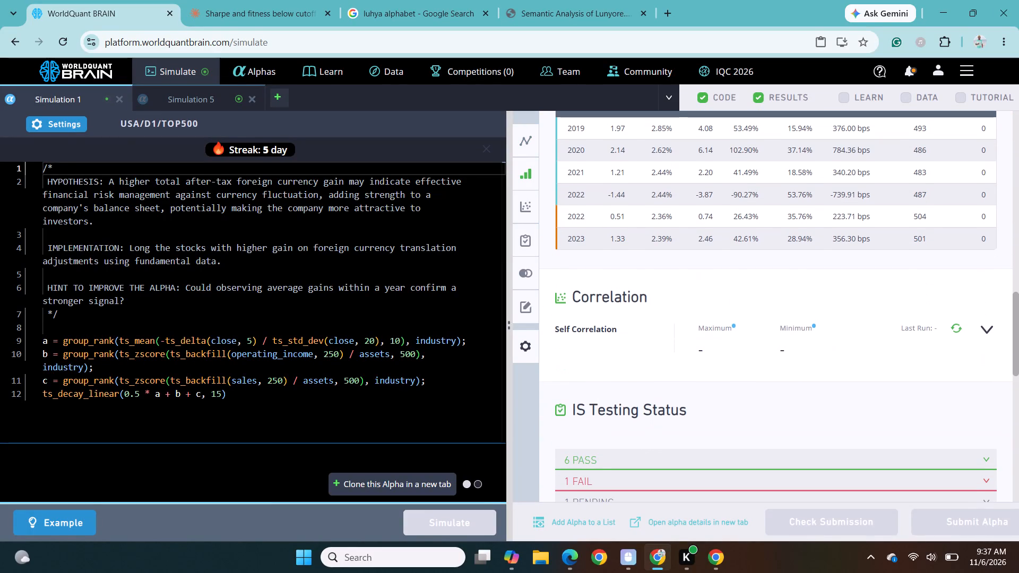
Reveal the test period results of the Subindustry-neutralized Simulation 5 and examine its failed IS testing checks.
click(196, 97)
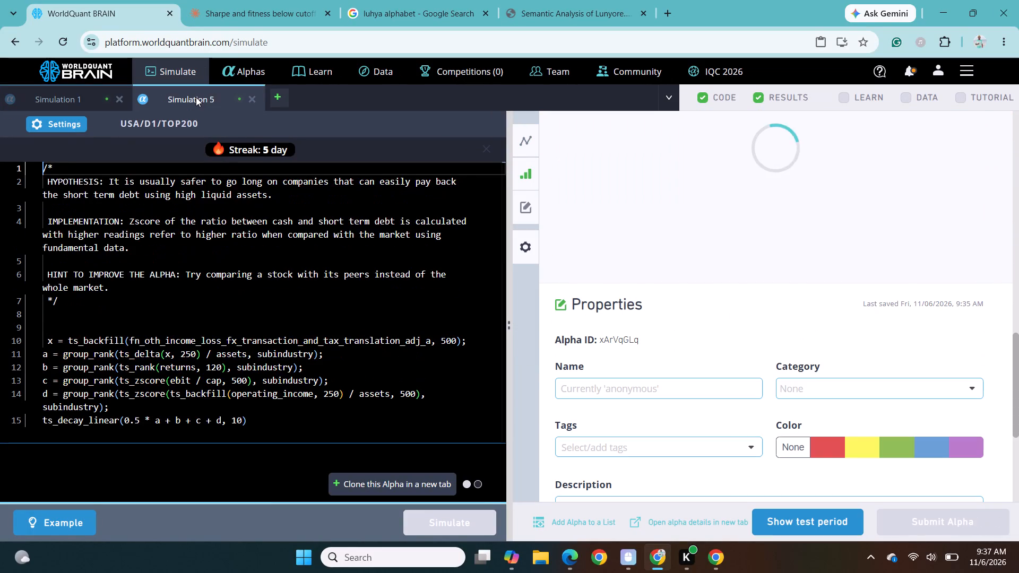
click(807, 524)
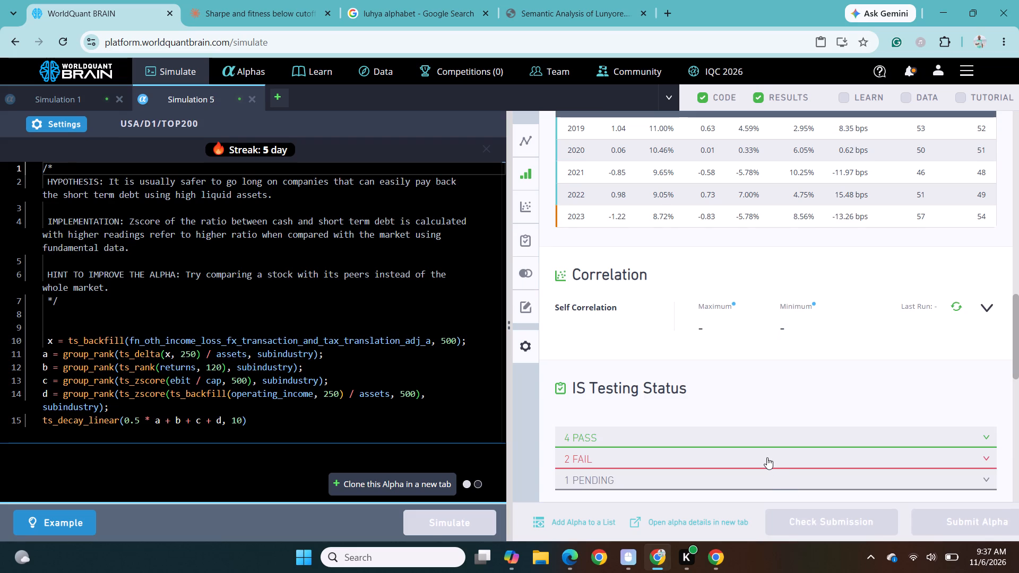
click(767, 457)
scroll(746, 474, down, 1)
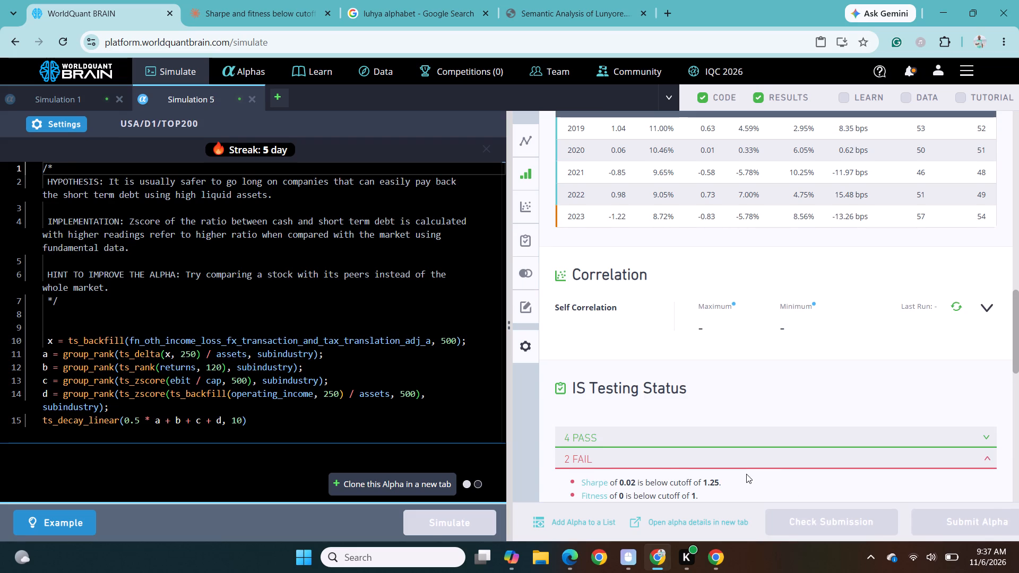
scroll(746, 474, down, 1)
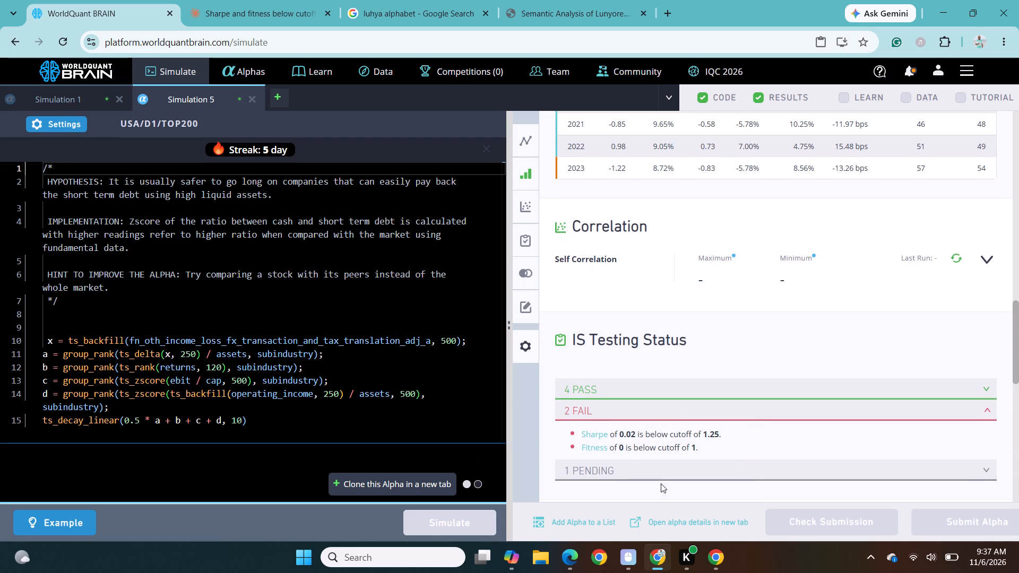
Set Simulation 5's neutralization to None, apply the settings and rerun the simulation.
click(68, 126)
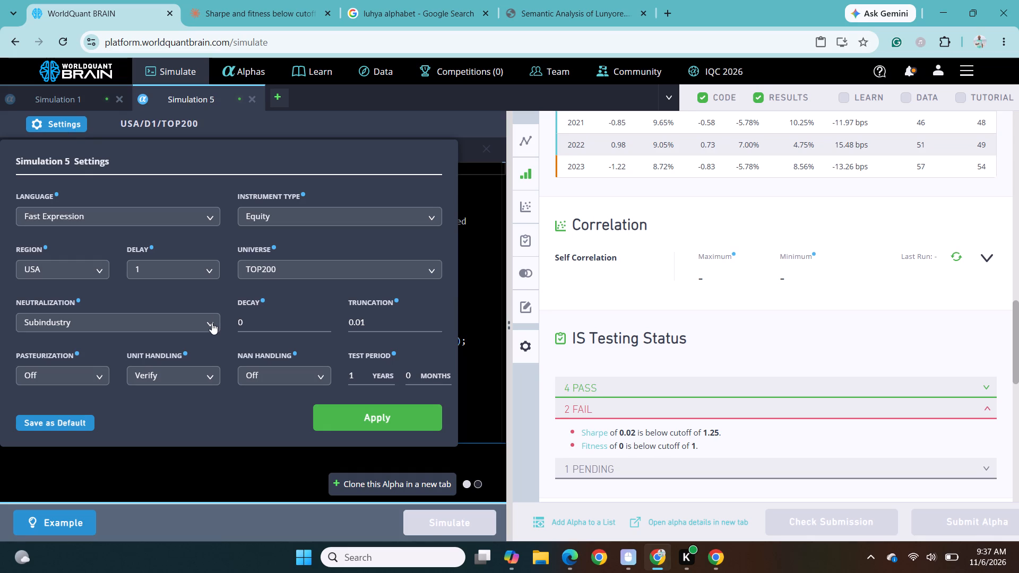
click(212, 323)
click(145, 350)
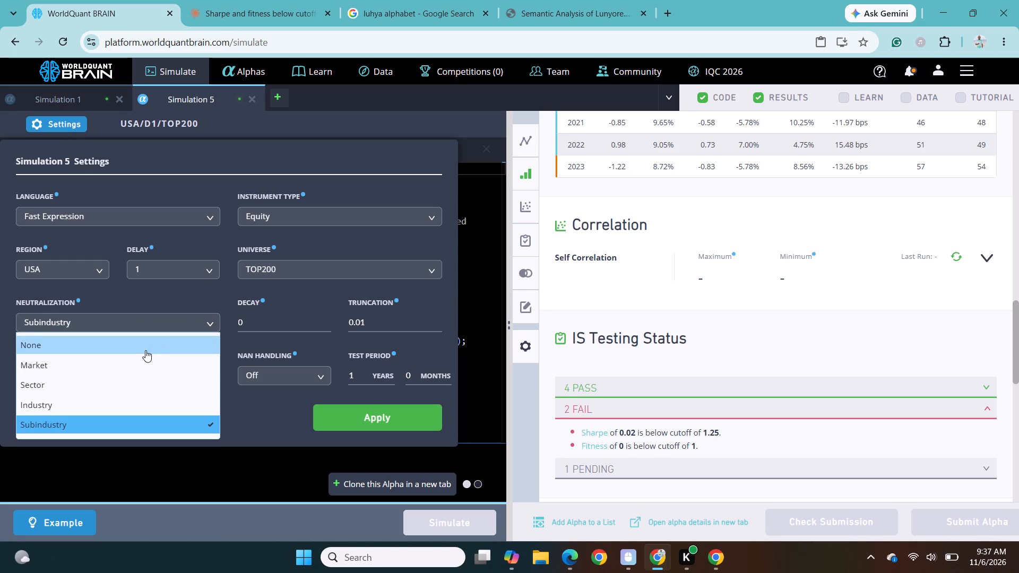
click(337, 411)
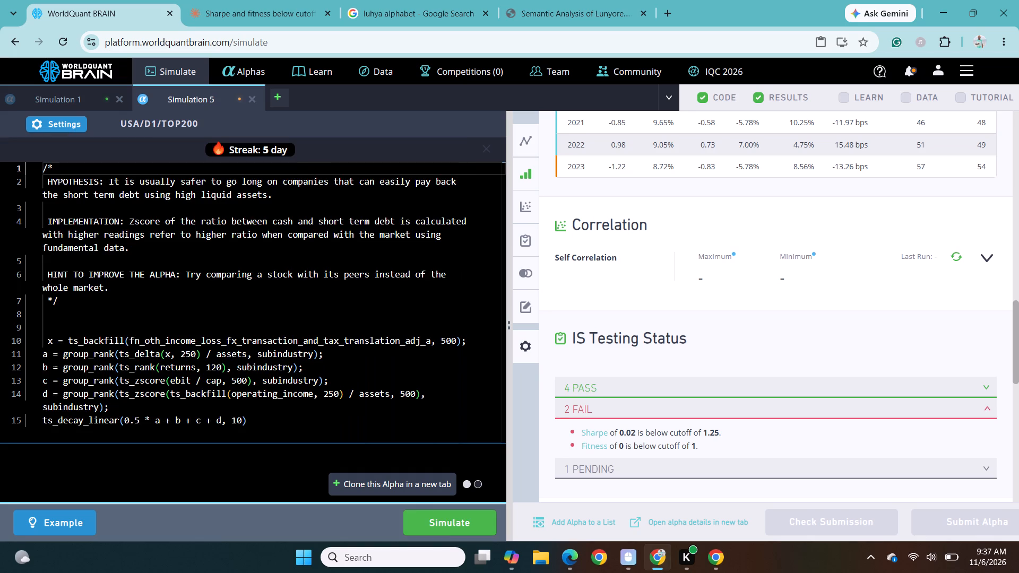
click(438, 522)
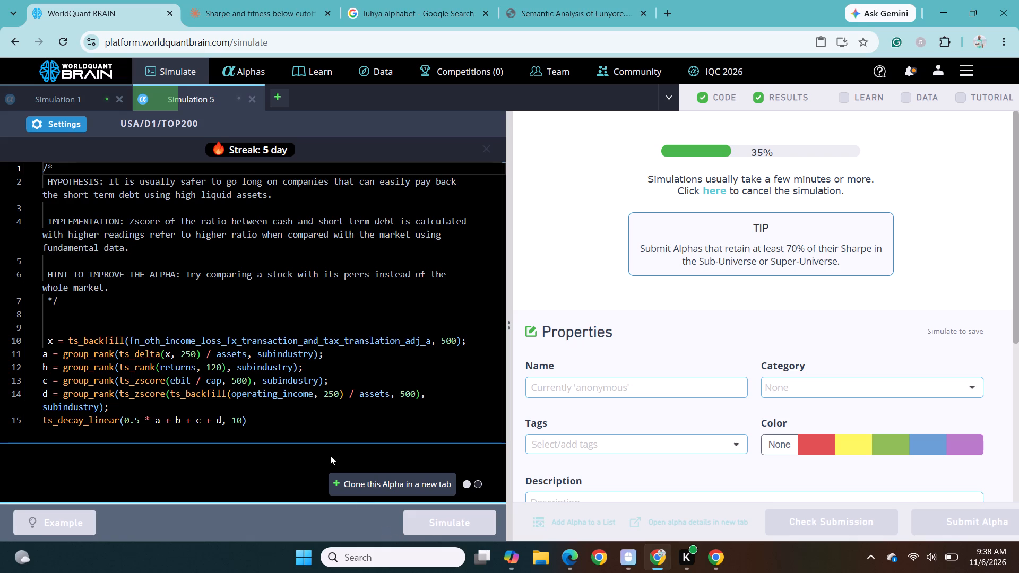
Set the months of Simulation 1's test period to 0, apply the settings and rerun the simulation.
click(77, 99)
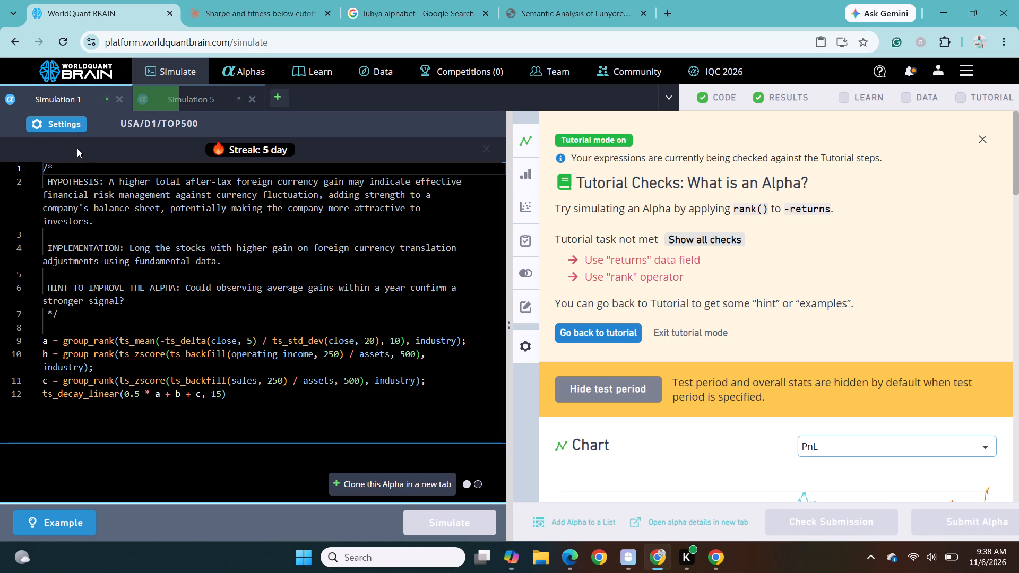
click(46, 116)
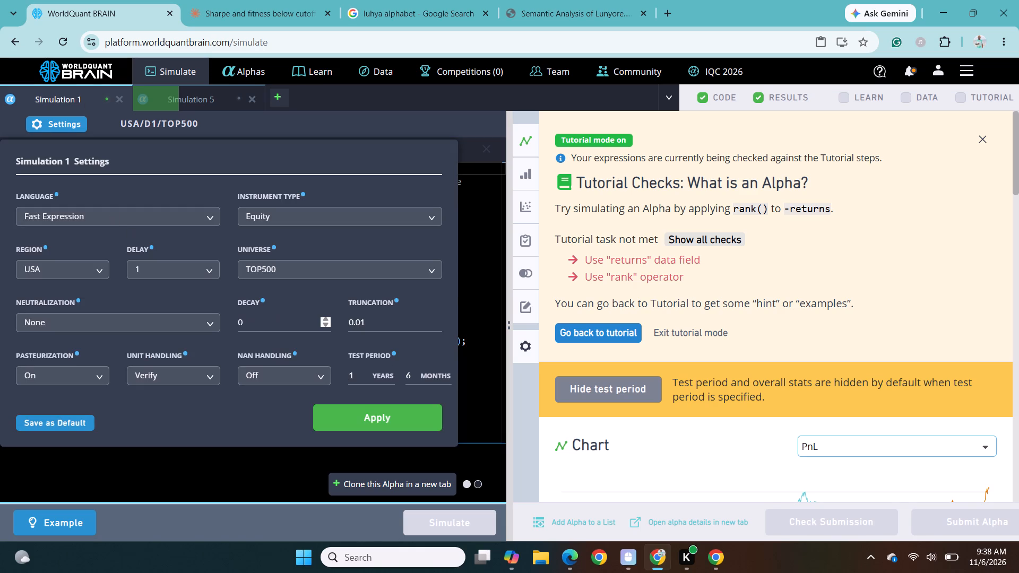
click(387, 421)
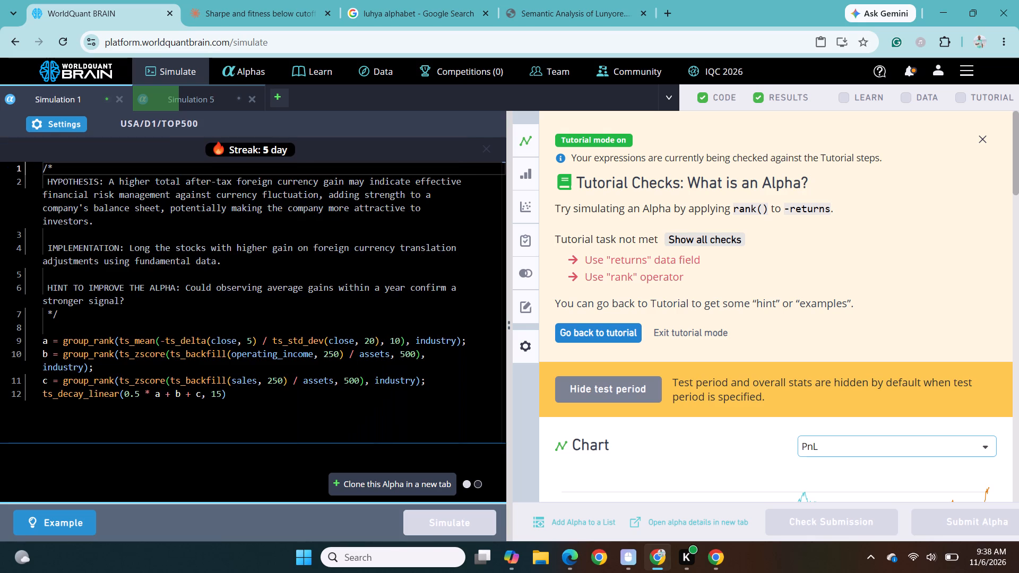
click(68, 123)
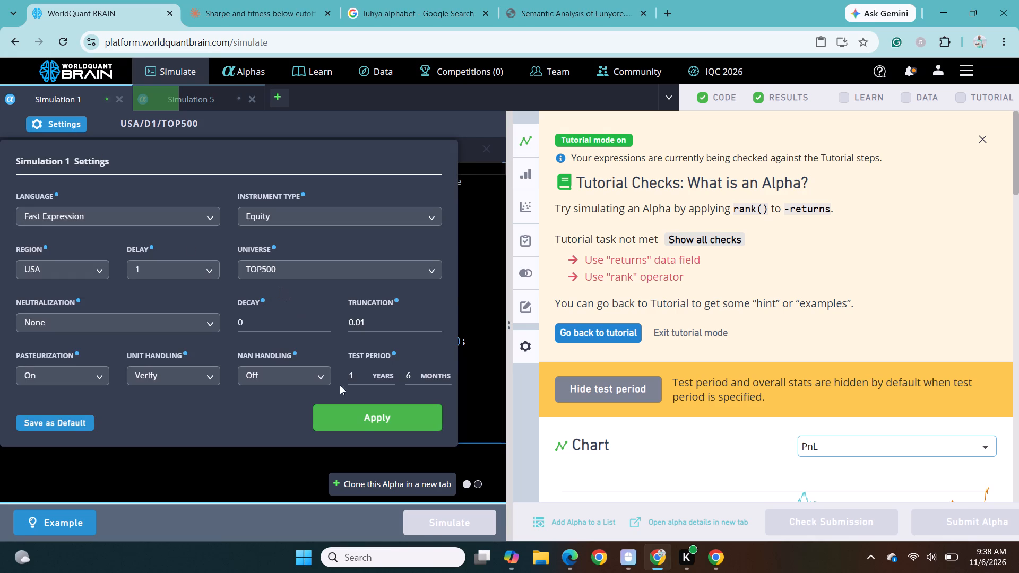
click(420, 370)
key(BackSpace)
key(0)
click(412, 416)
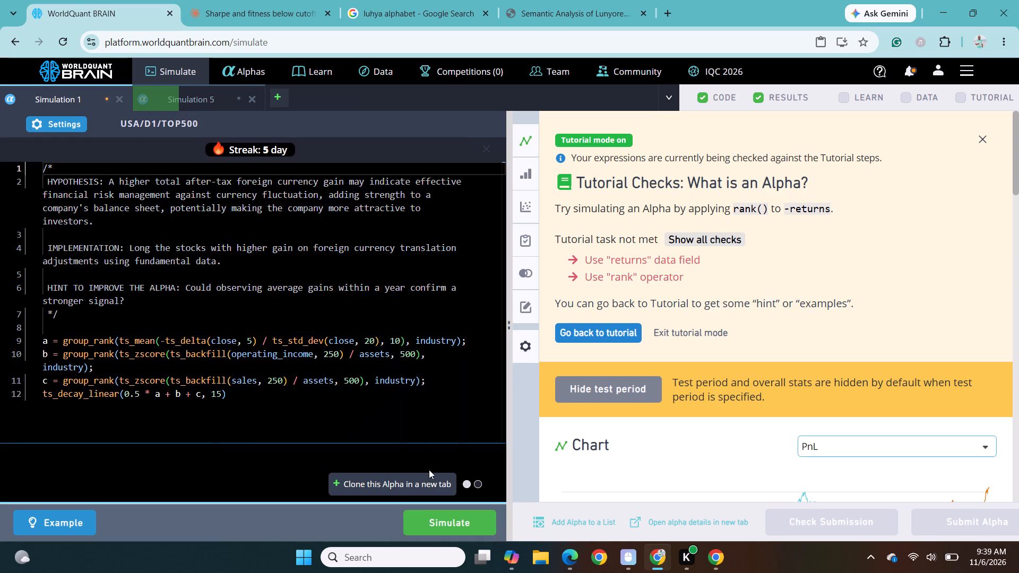
click(446, 518)
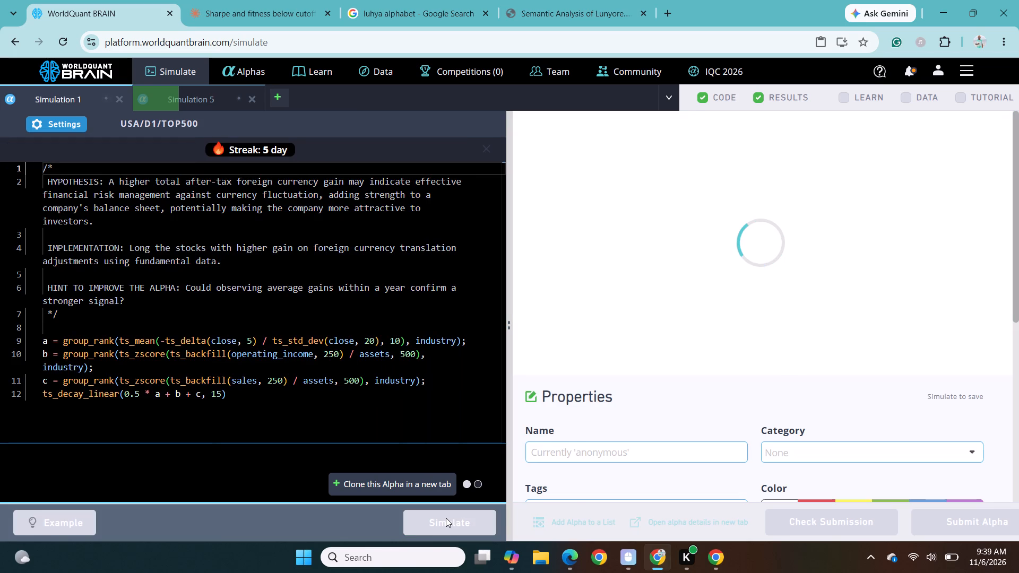
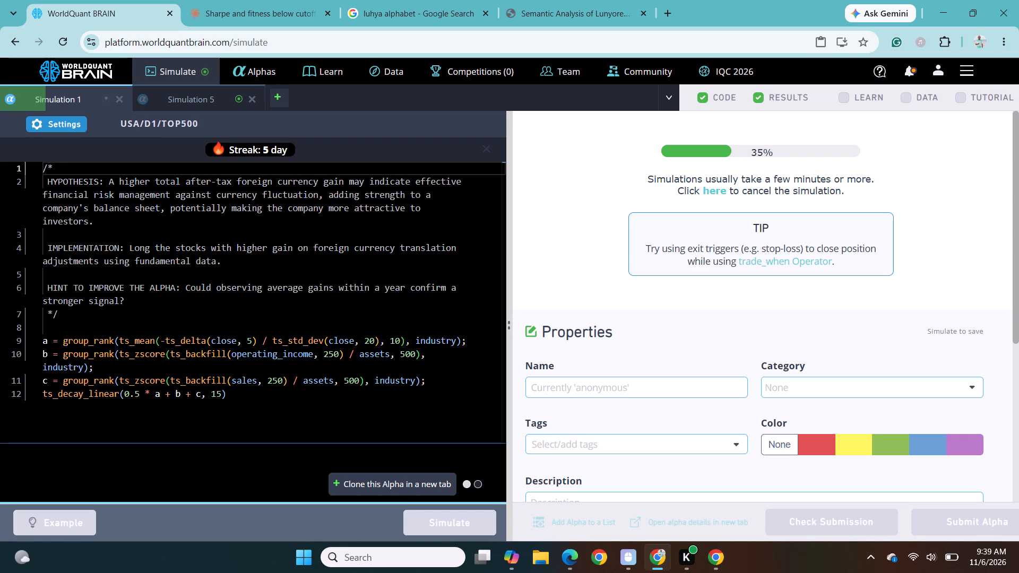
Reveal the test period results of Simulation 5's run without neutralization and examine its yearly IS summary and failed IS testing check.
click(183, 100)
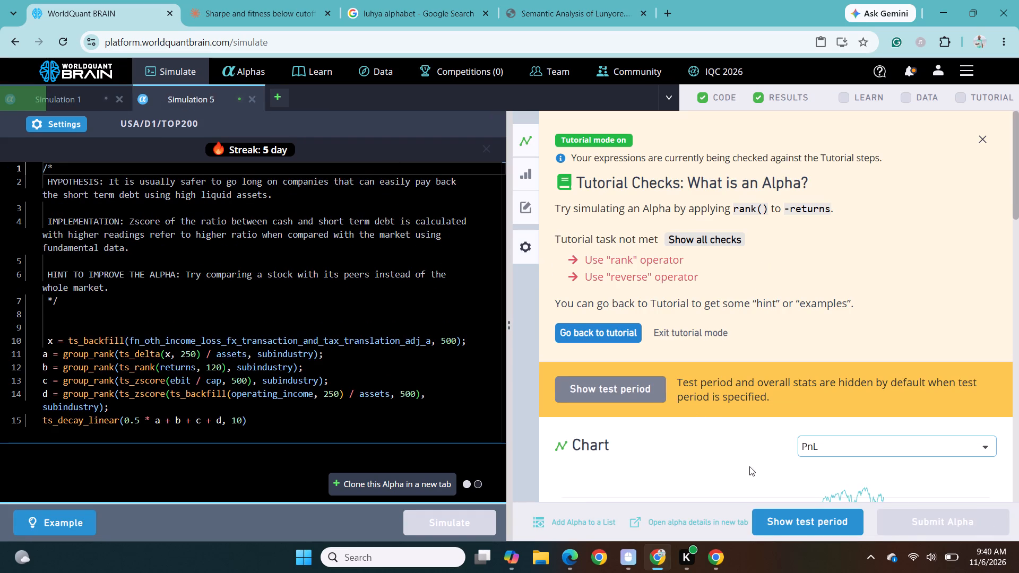
click(803, 530)
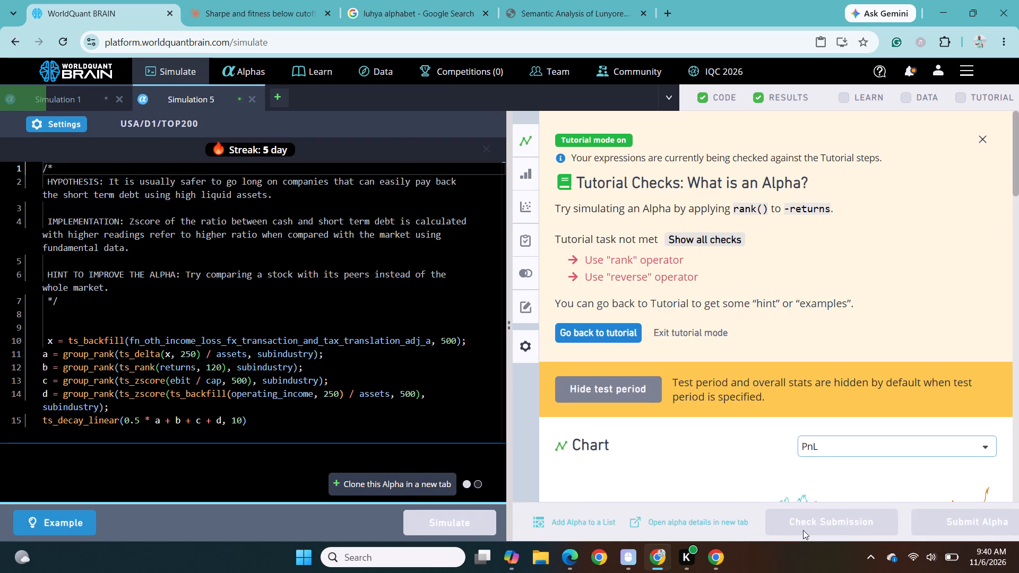
scroll(745, 438, down, 5)
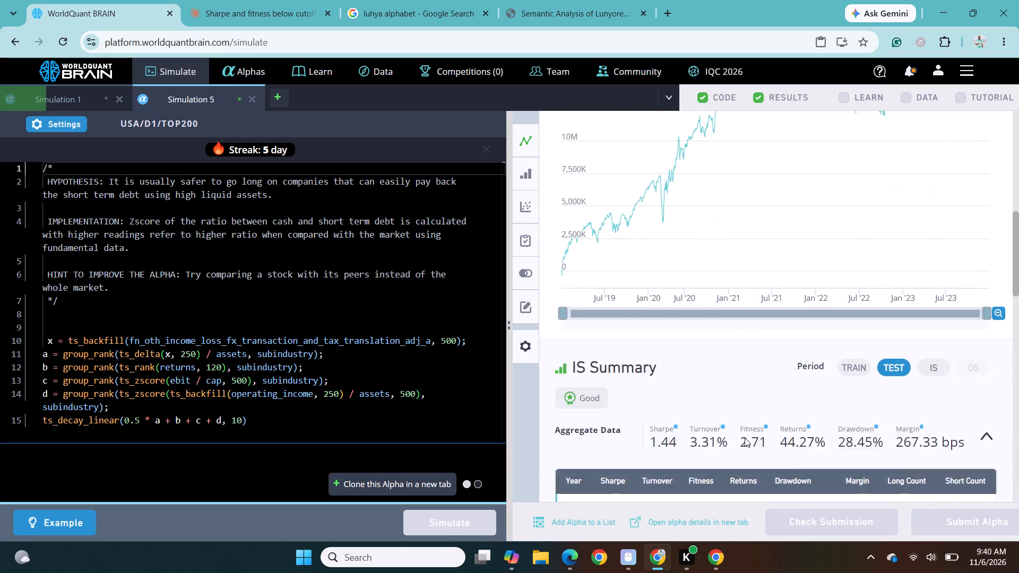
scroll(745, 438, down, 3)
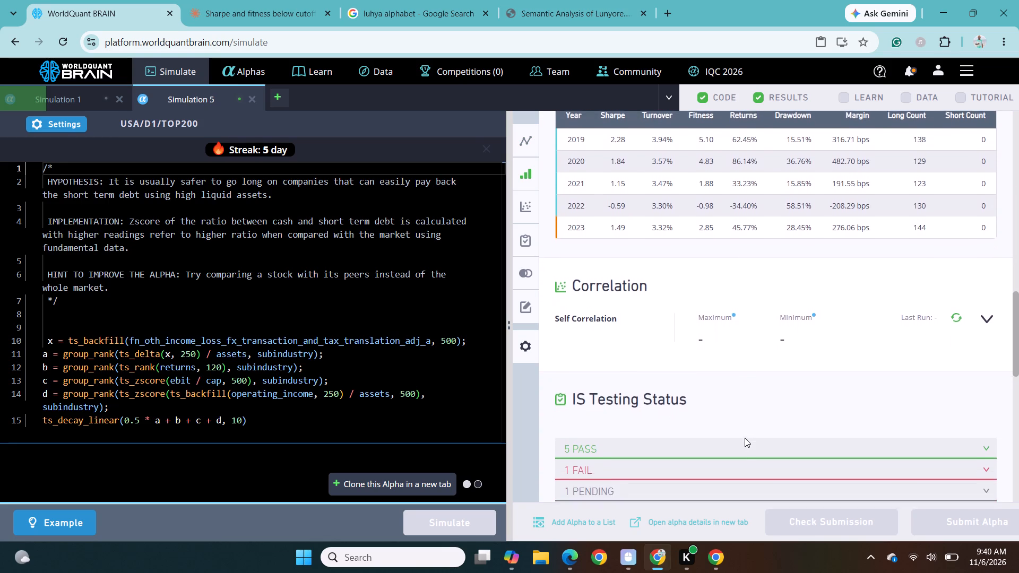
scroll(745, 438, down, 2)
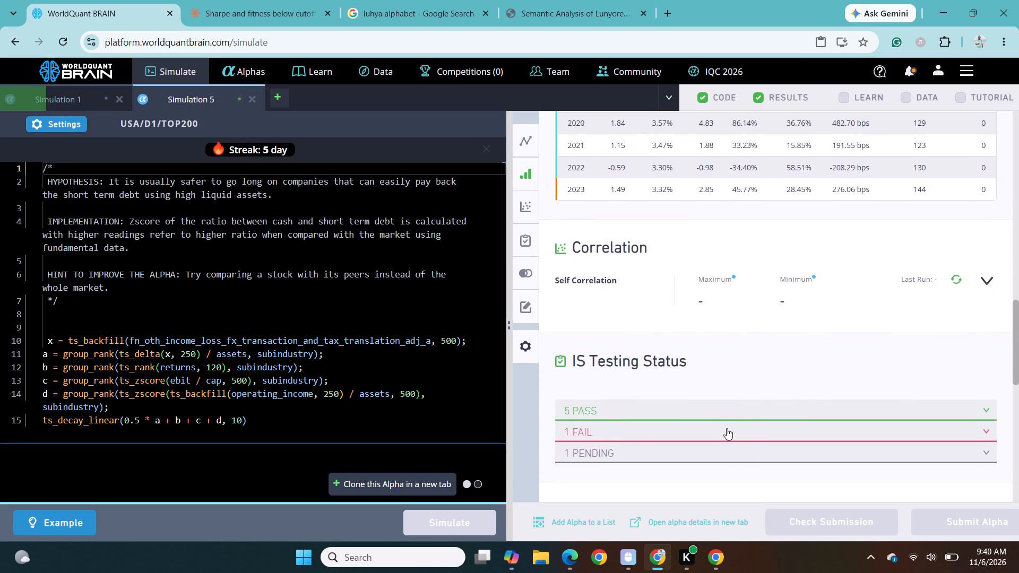
click(727, 428)
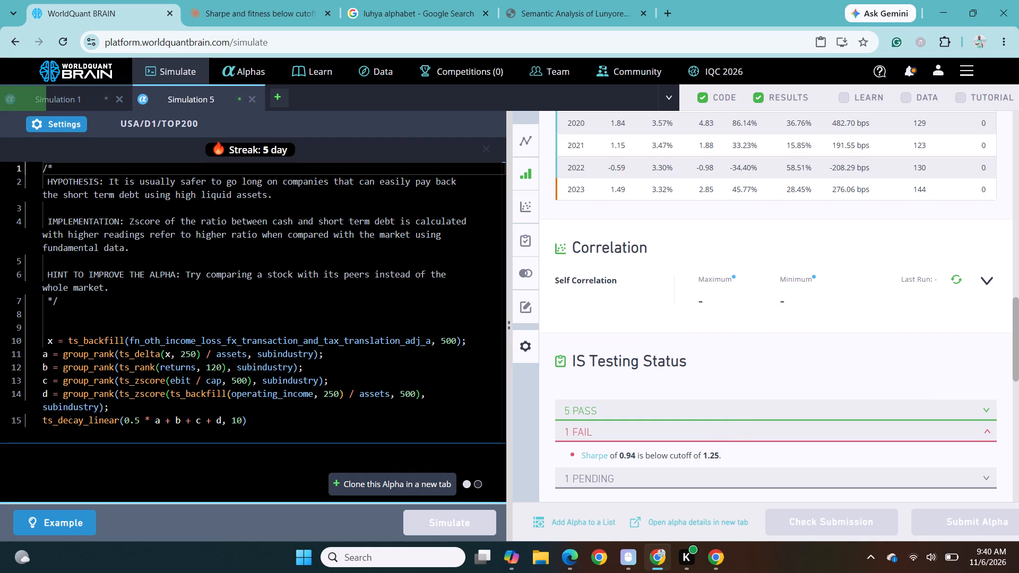
Set Simulation 5's truncation to 0.08, apply the settings and rerun the simulation.
click(66, 120)
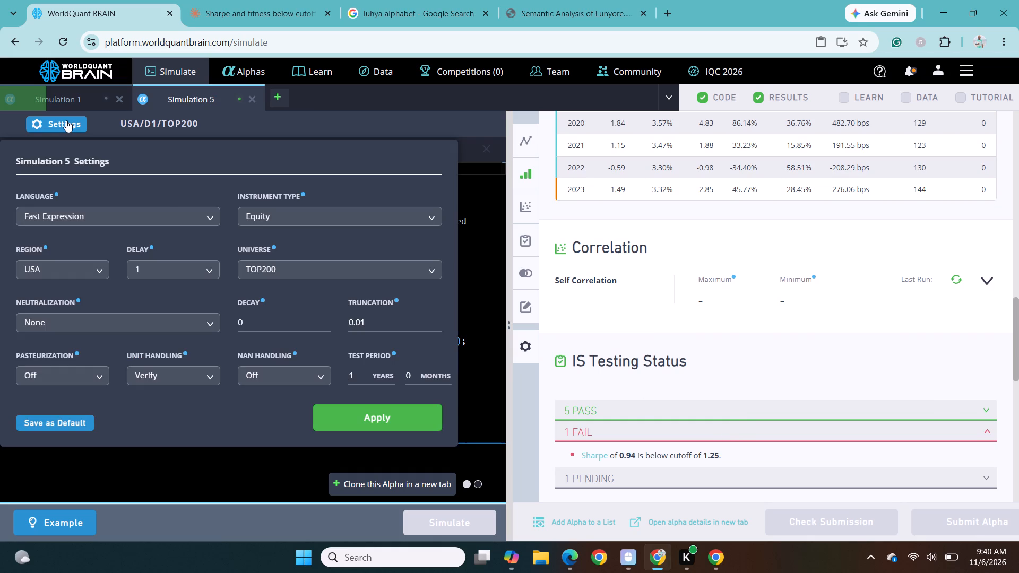
click(372, 328)
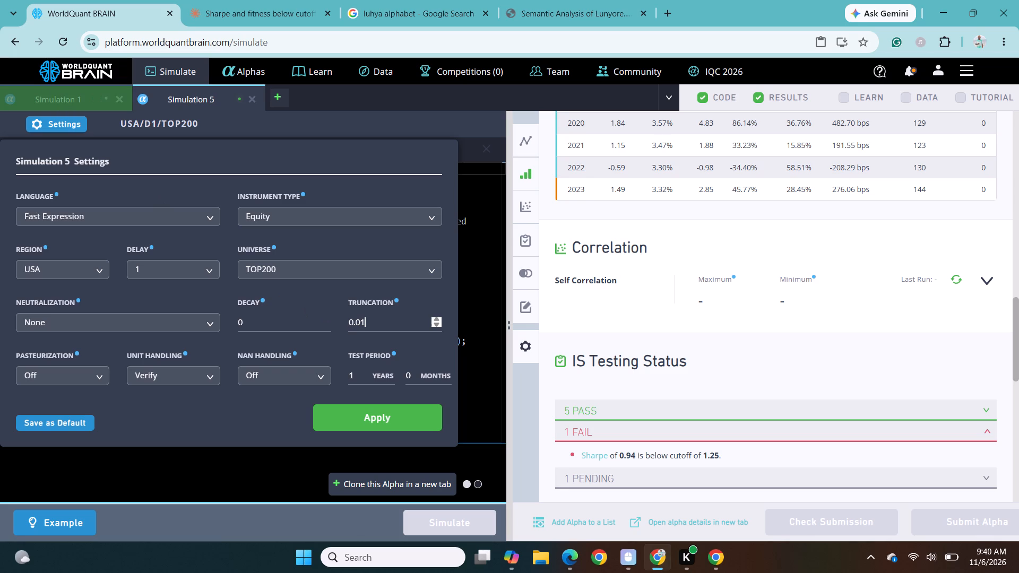
key(BackSpace)
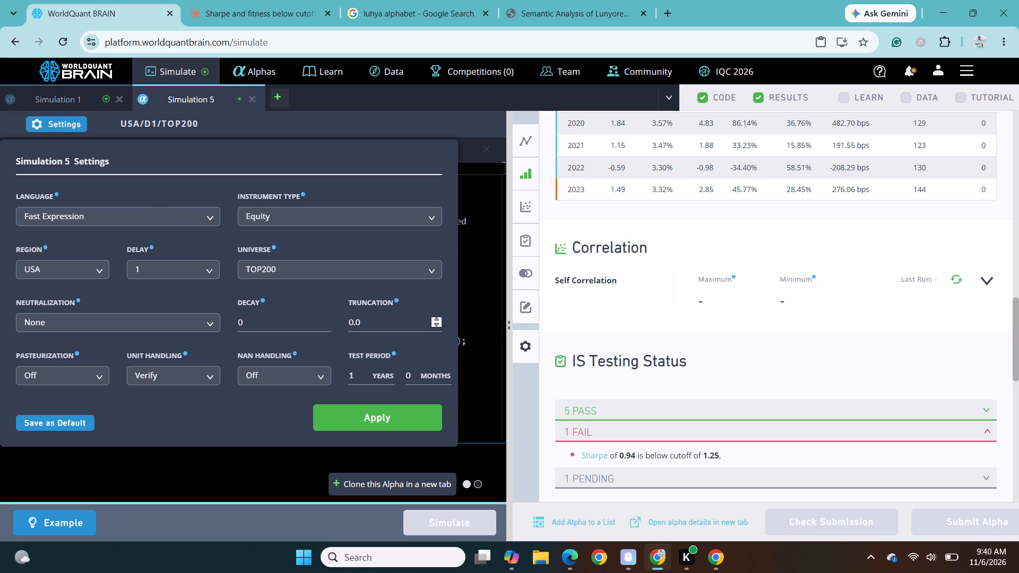
key(8)
click(362, 423)
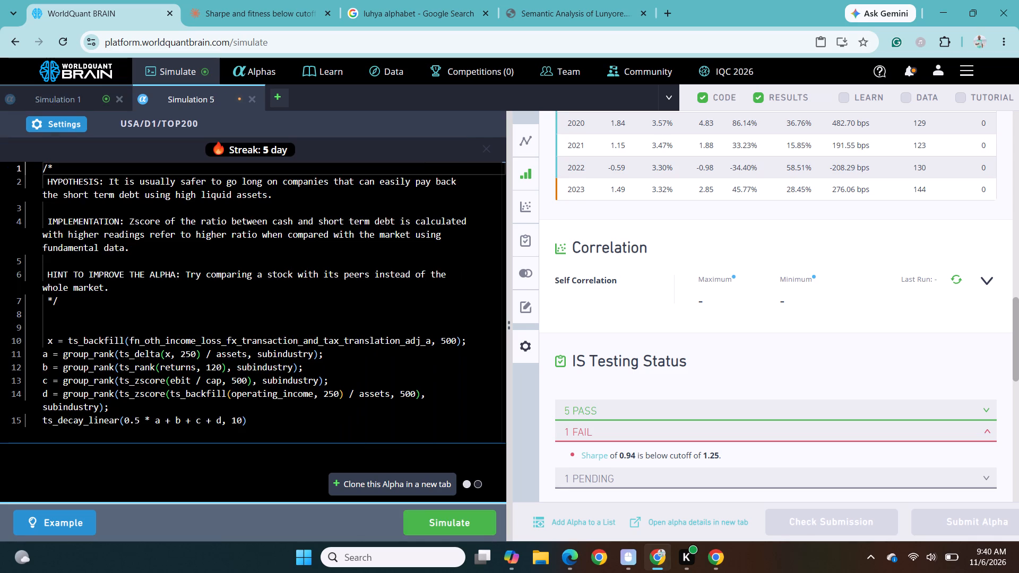
click(457, 529)
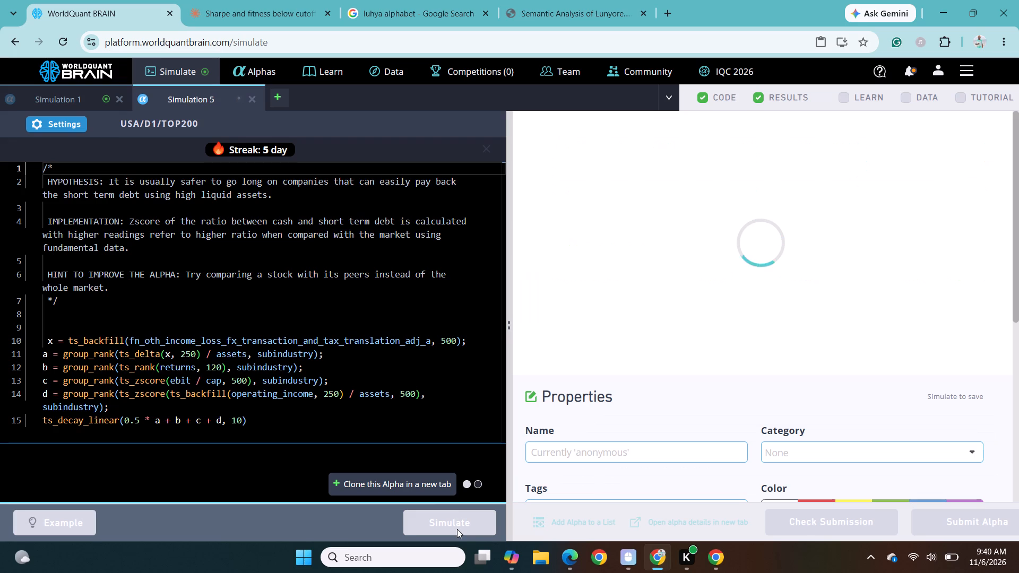
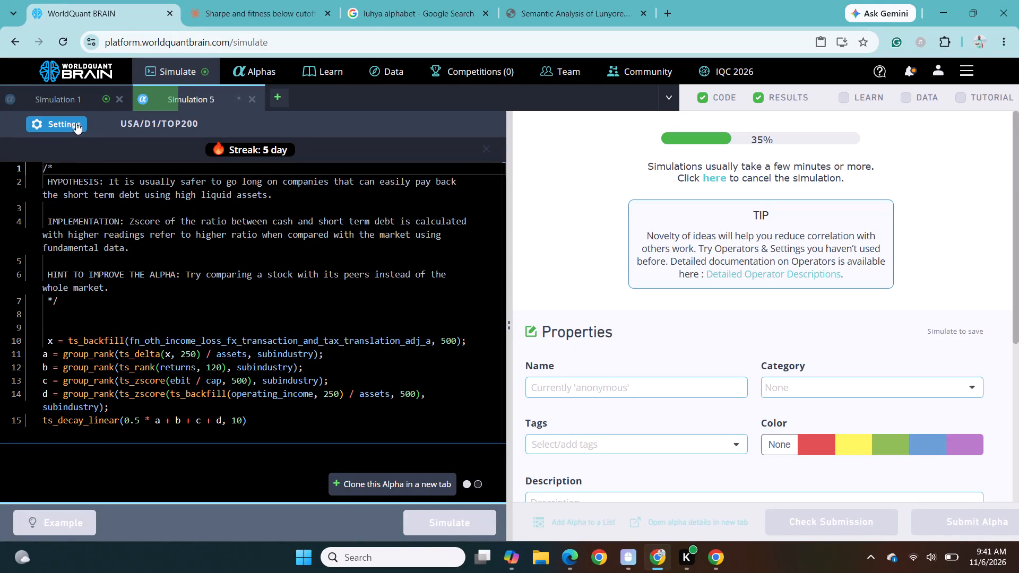
Reveal the test period results of Simulation 1's run and examine its yearly IS summary and failed IS testing check.
click(71, 102)
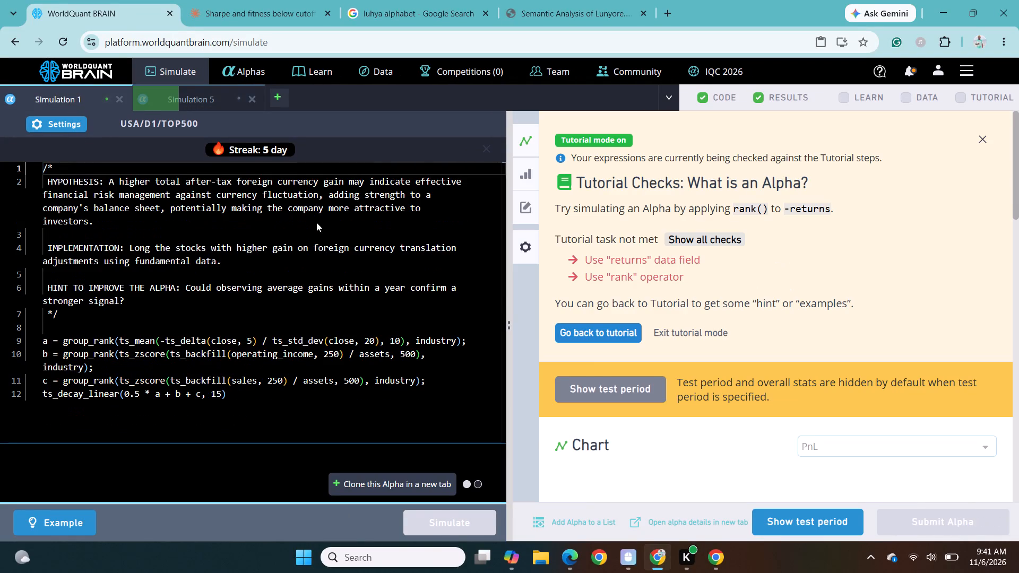
click(788, 526)
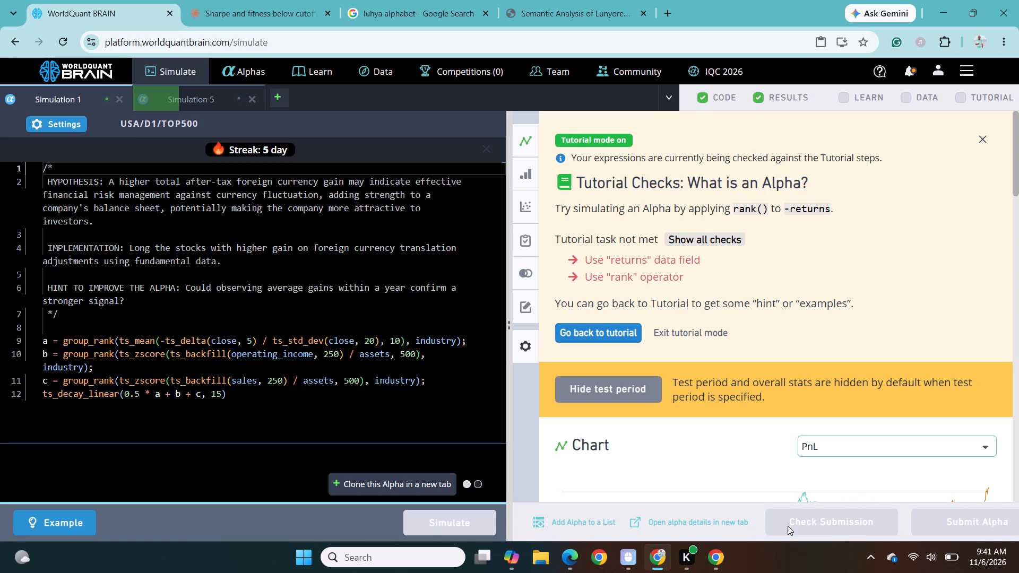
scroll(693, 429, down, 2)
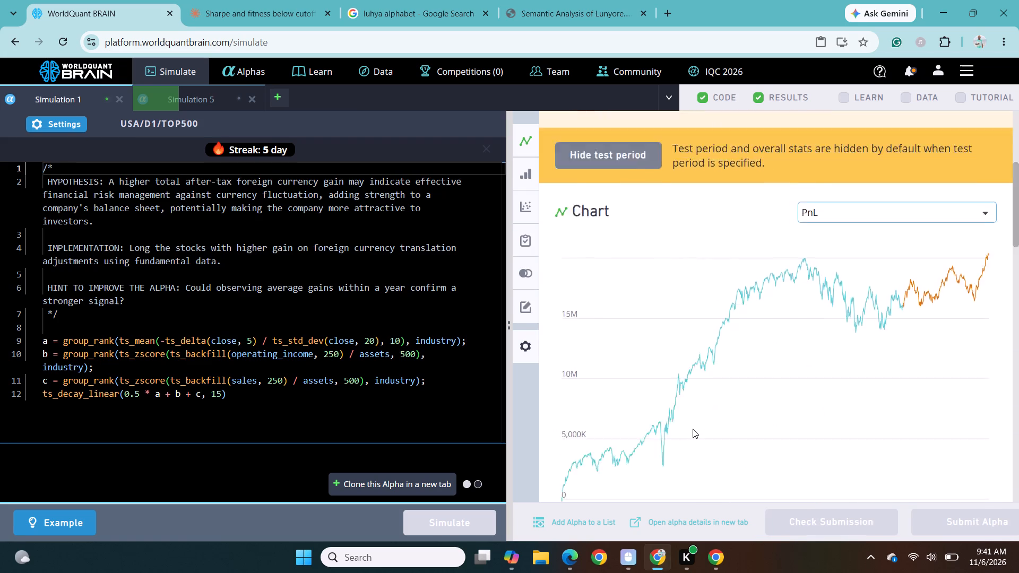
scroll(693, 429, down, 4)
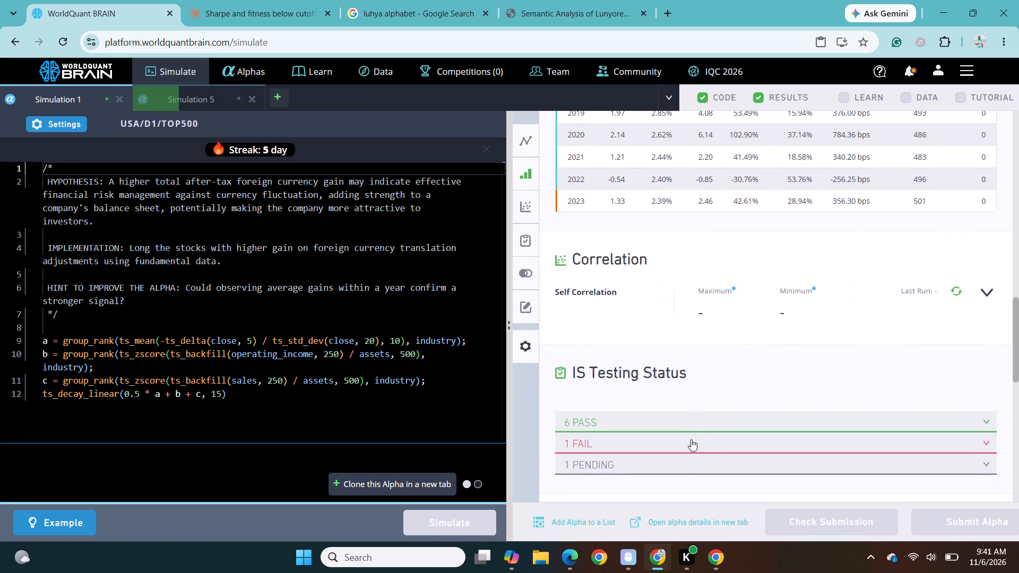
click(691, 447)
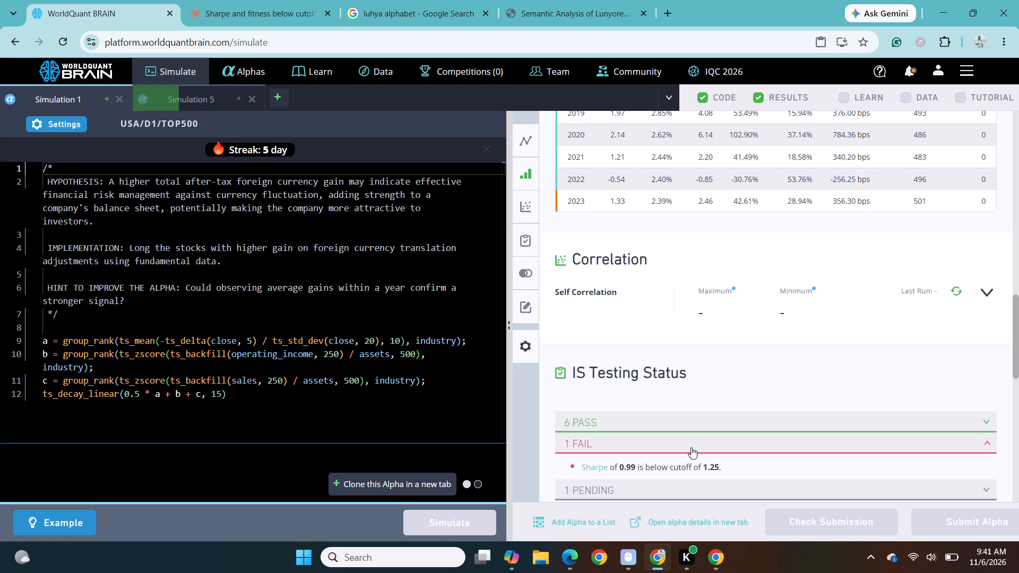
scroll(691, 447, down, 1)
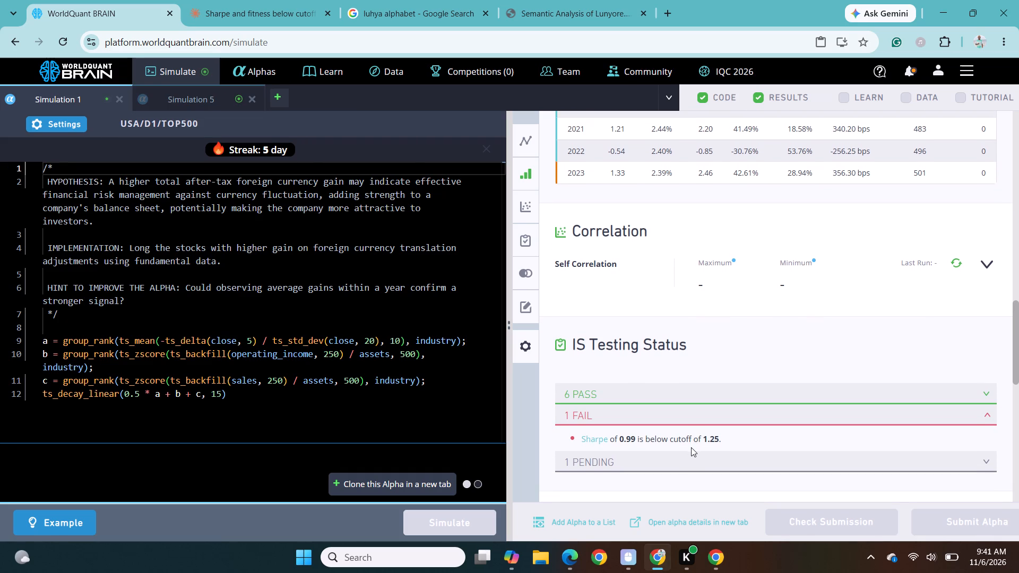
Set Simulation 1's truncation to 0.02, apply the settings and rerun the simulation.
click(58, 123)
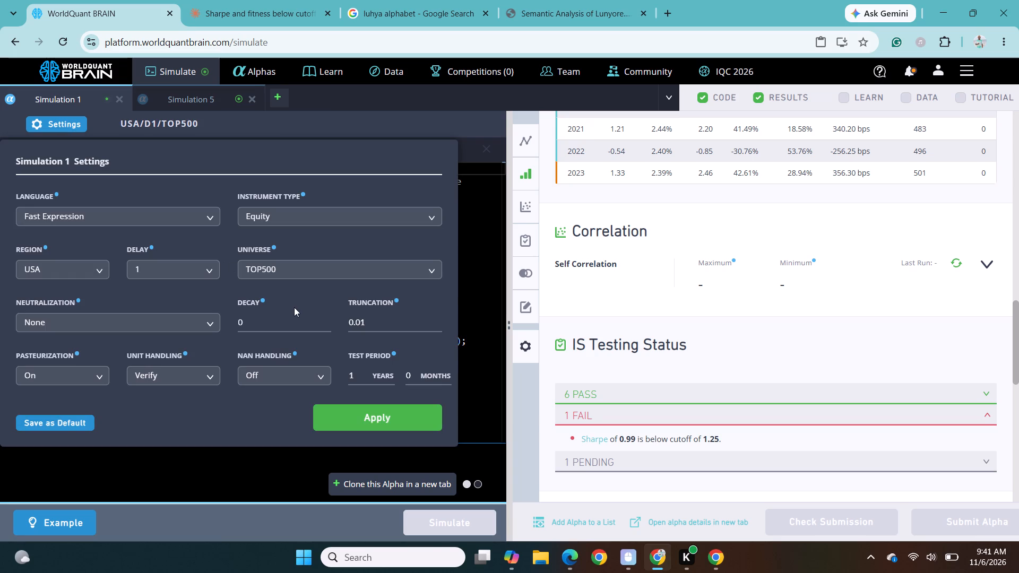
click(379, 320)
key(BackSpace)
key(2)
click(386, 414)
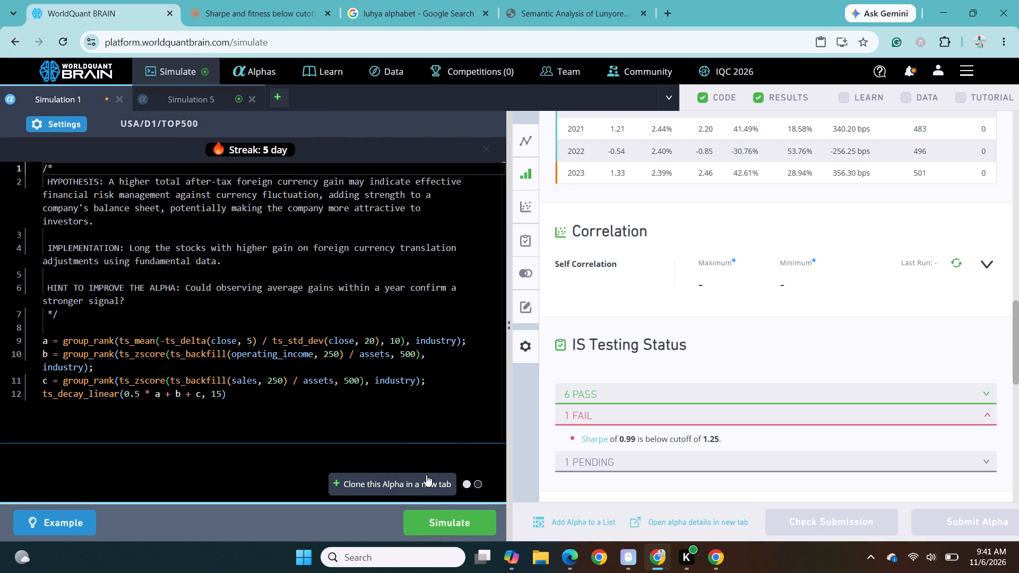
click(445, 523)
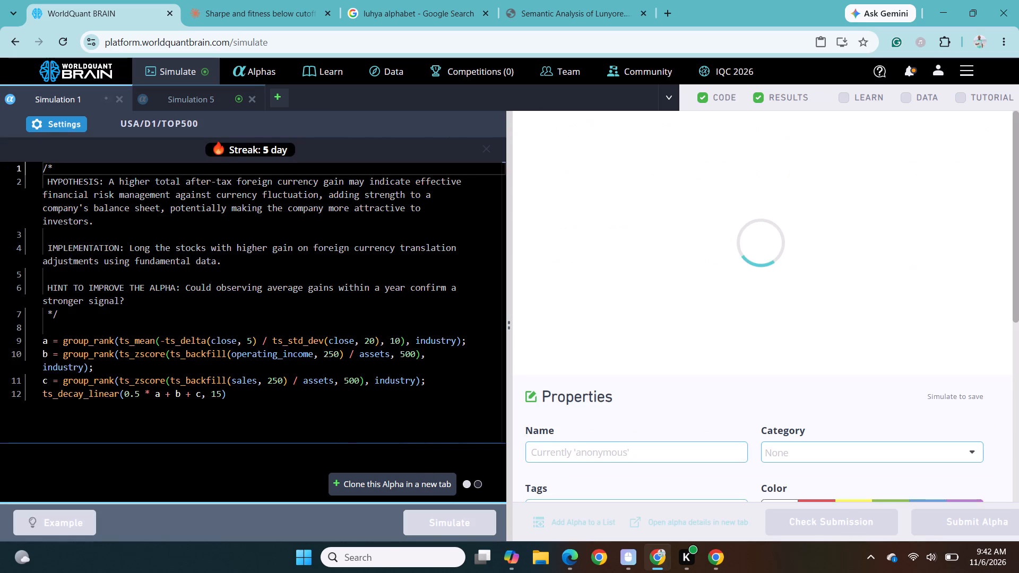
Reveal the test period results of Simulation 5's run with 0.08 truncation and examine its yearly IS summary and failed IS testing check.
click(188, 100)
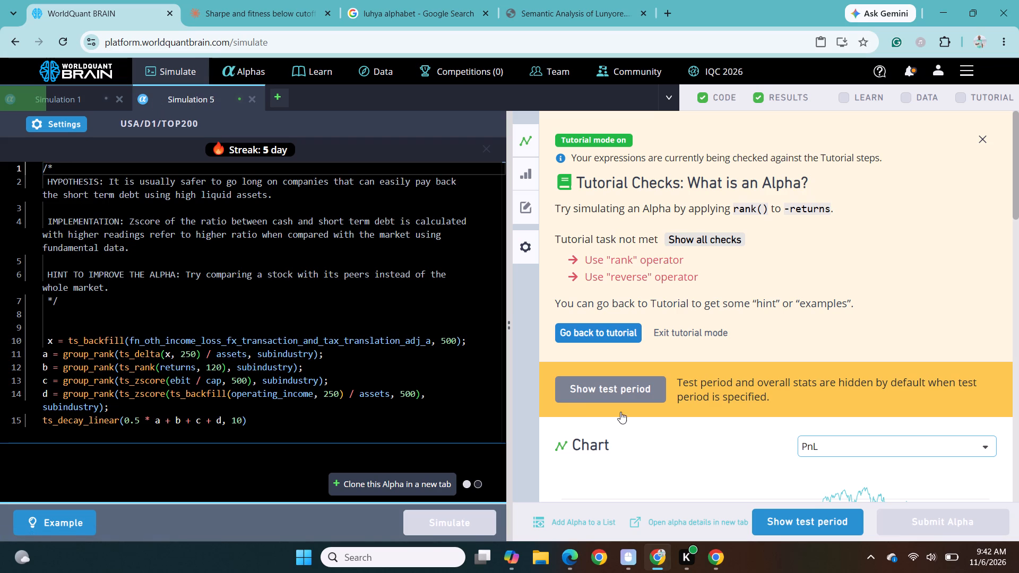
click(800, 525)
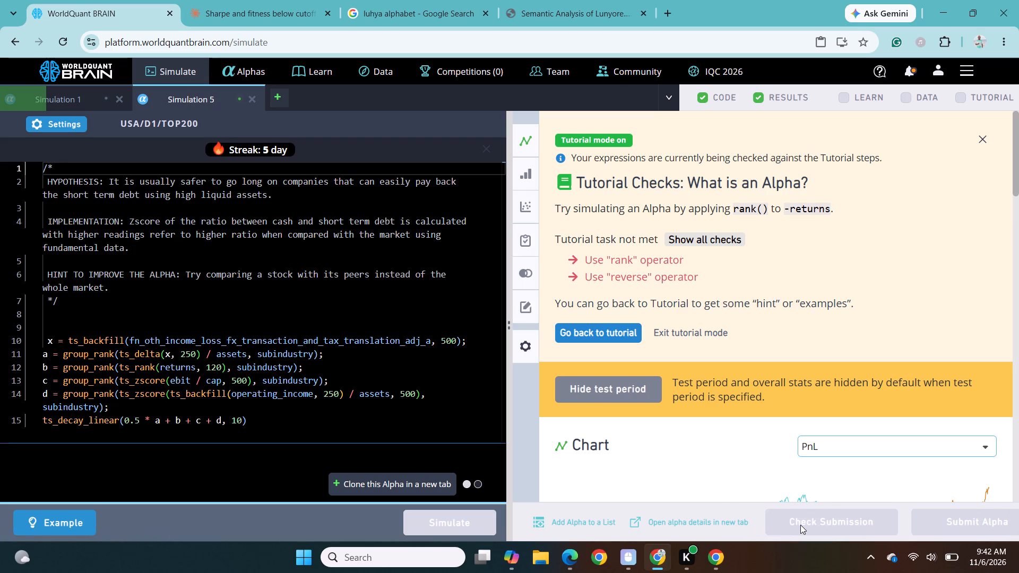
scroll(741, 436, down, 7)
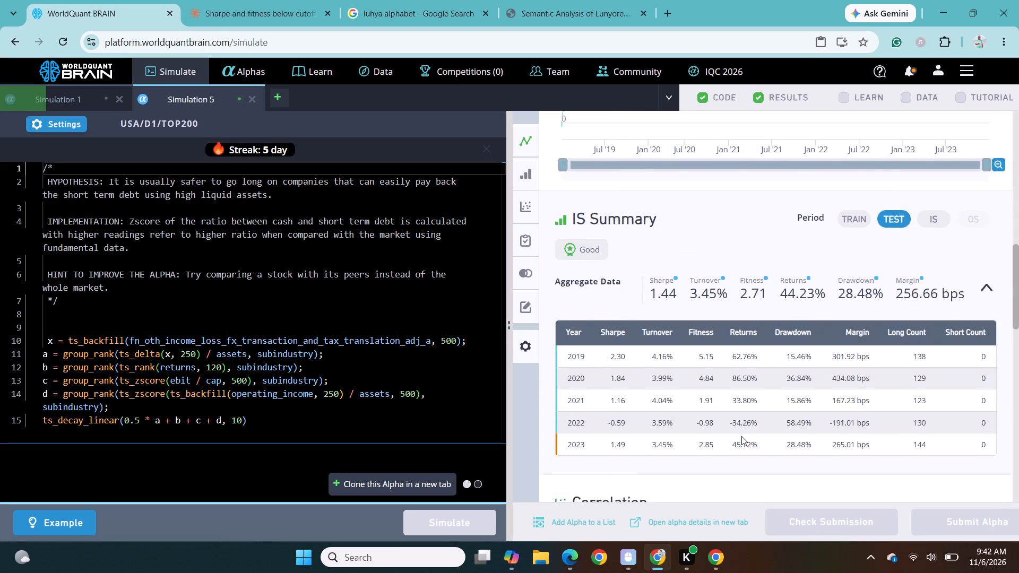
scroll(741, 436, down, 4)
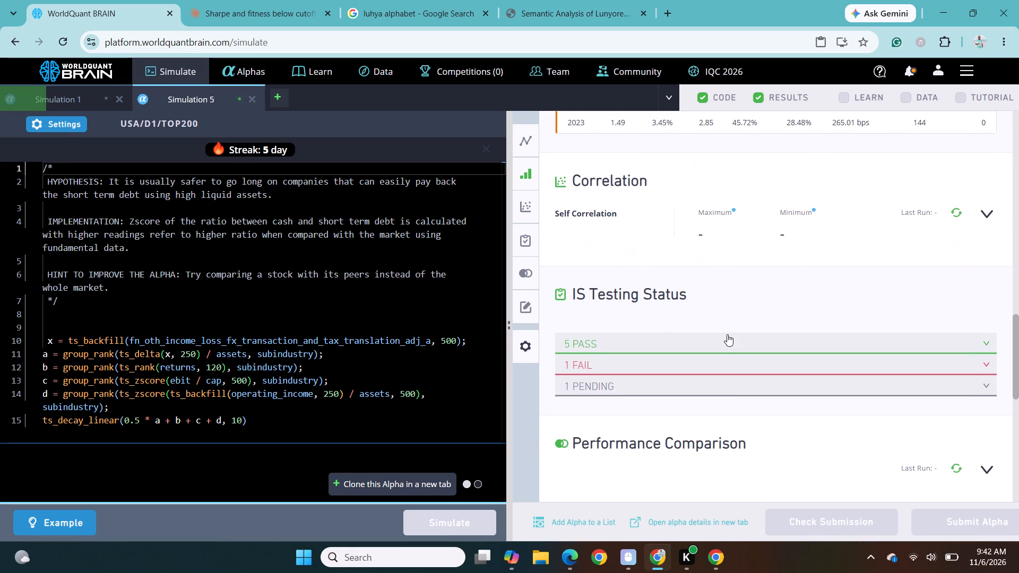
click(732, 370)
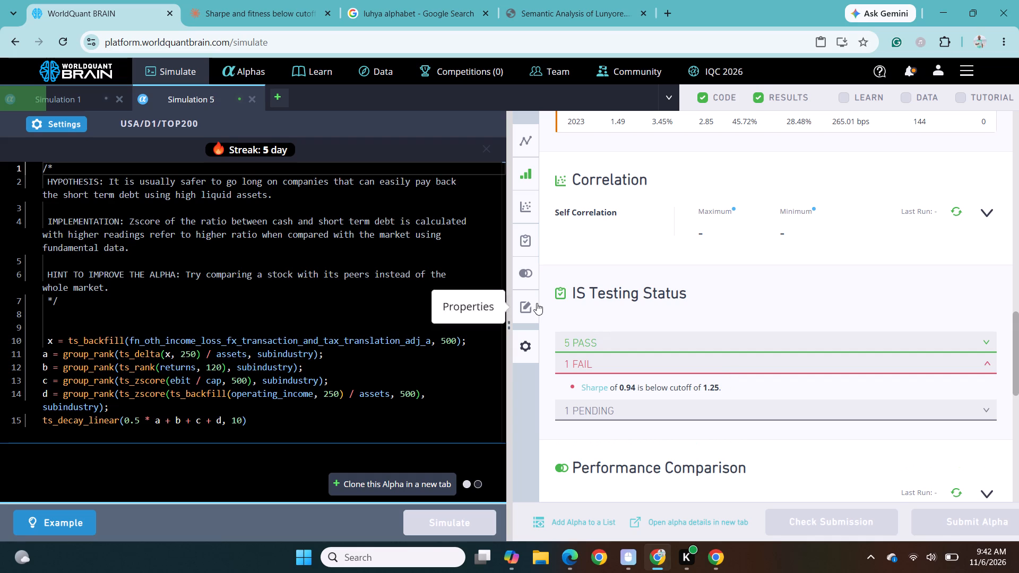
Set Simulation 5's truncation to 1, apply the settings and rerun the simulation.
click(64, 129)
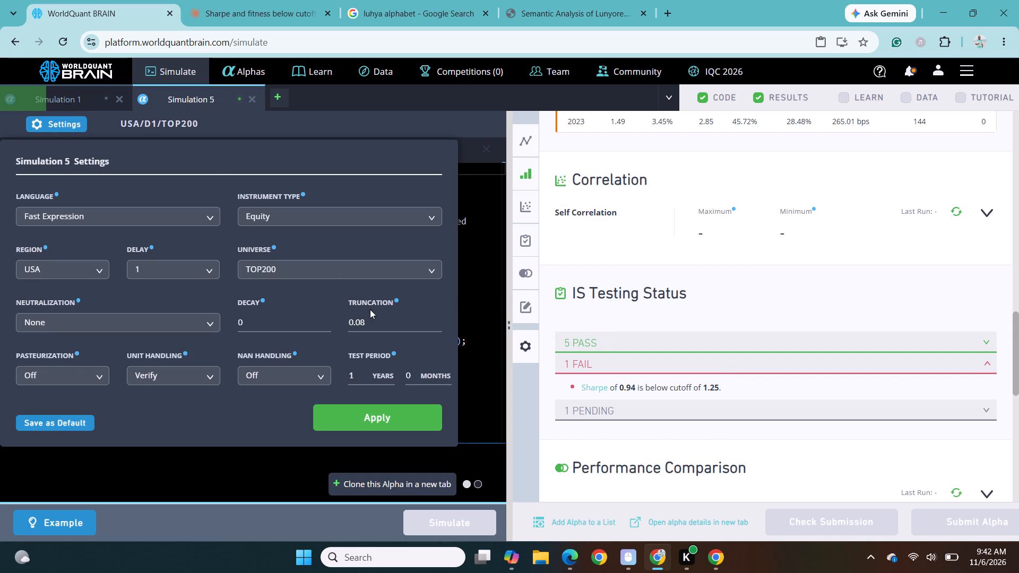
click(384, 328)
key(BackSpace)
key(BackSpace)
key(BackSpace)
key(BackSpace)
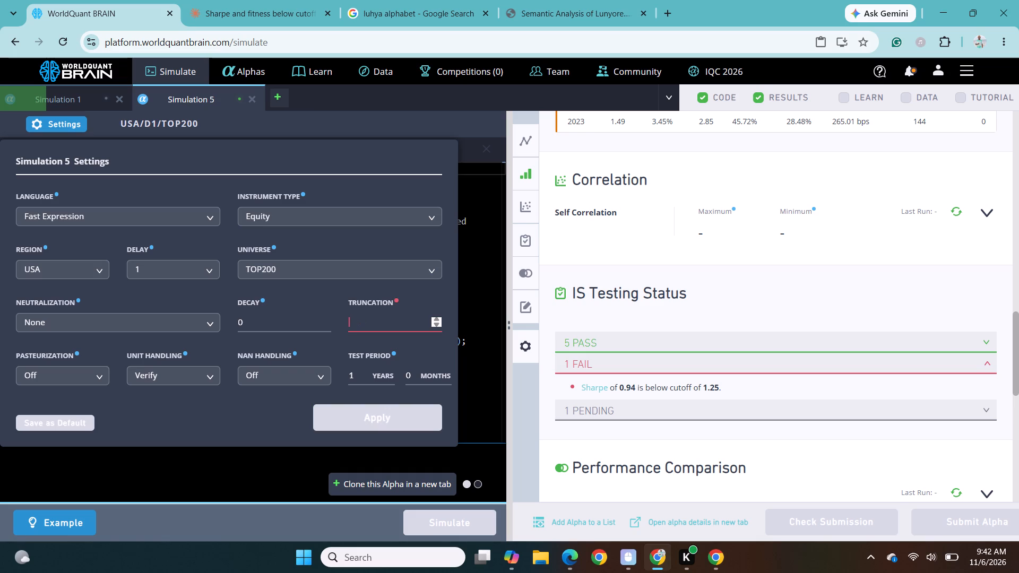
key(1)
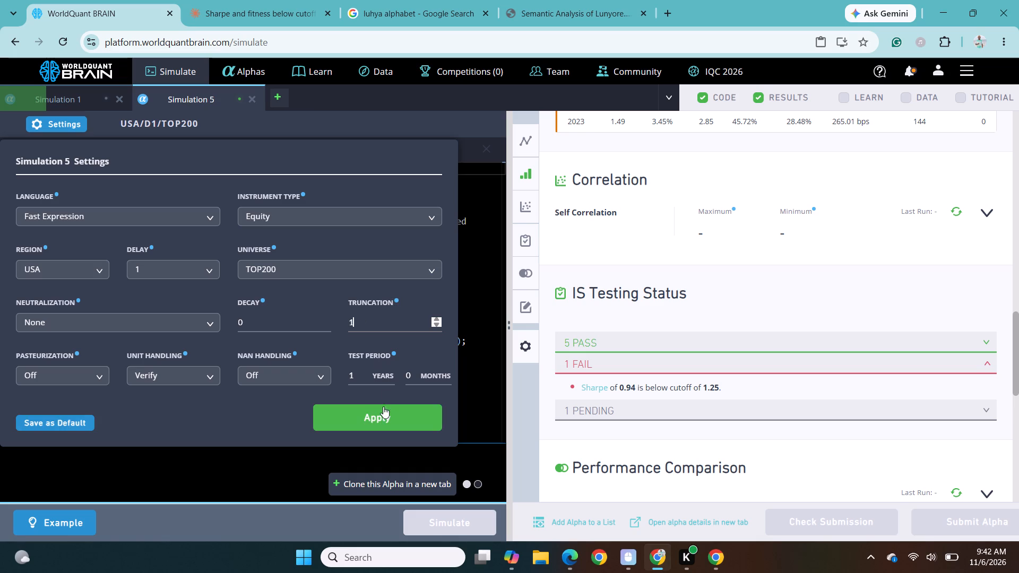
click(384, 411)
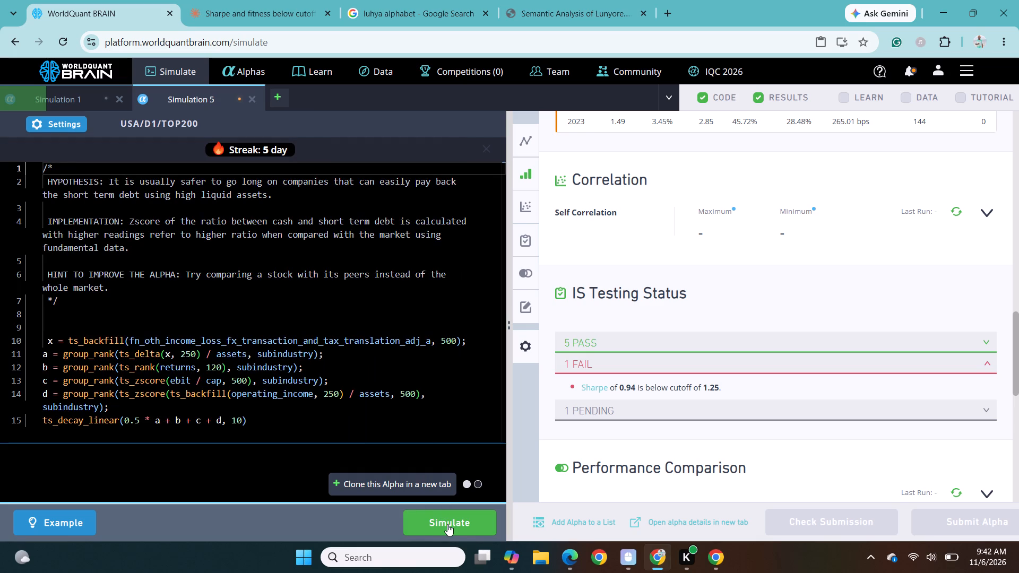
click(447, 525)
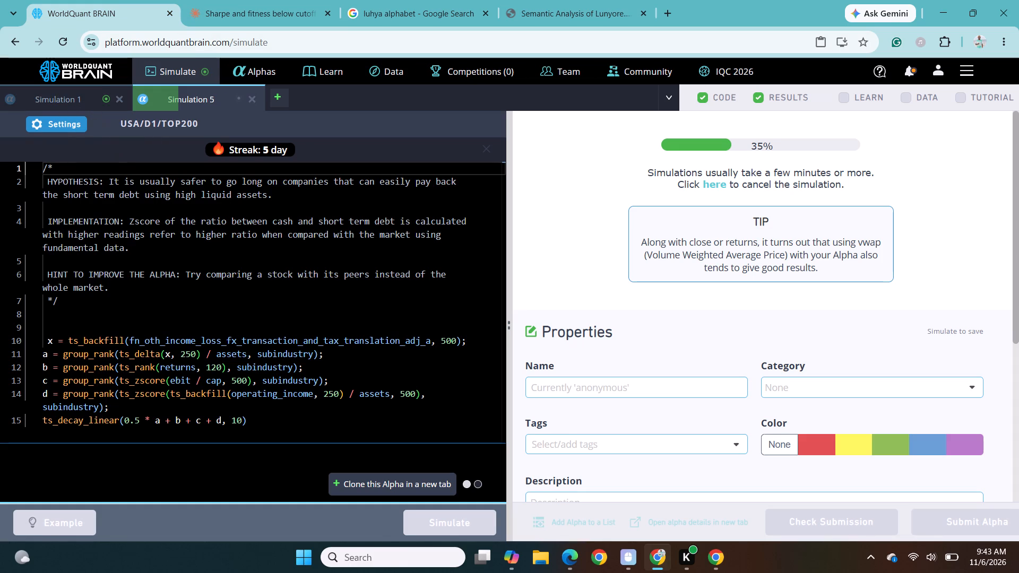
Reveal the test period results of Simulation 1's run with 0.02 truncation and examine its IS summary and failed IS testing check.
click(79, 101)
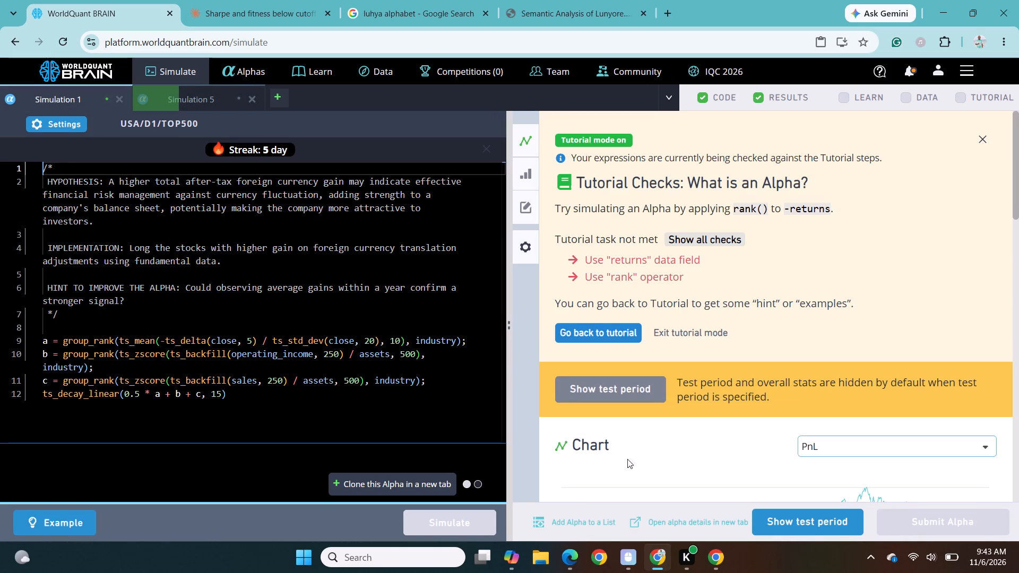
click(797, 520)
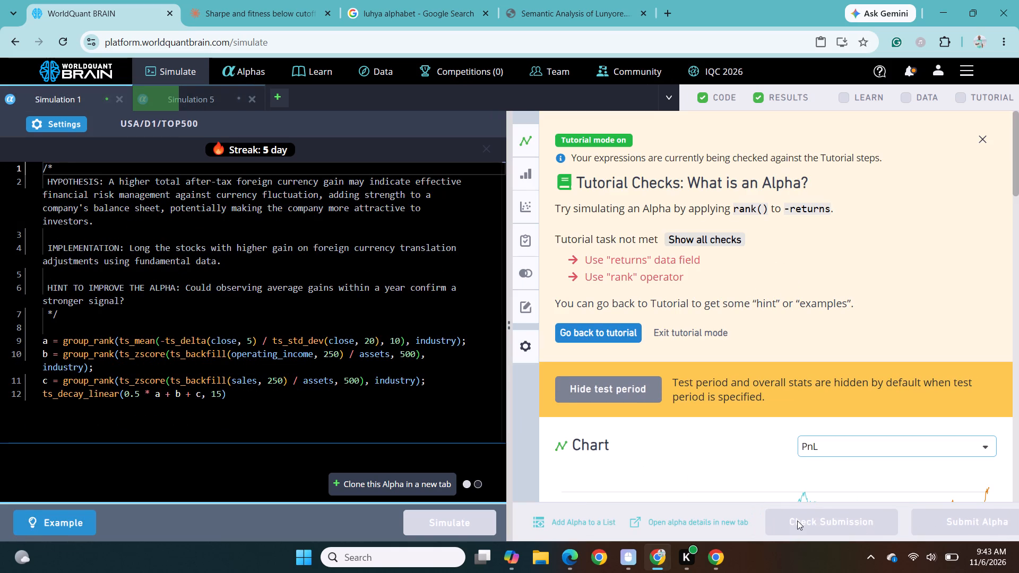
scroll(735, 471, down, 5)
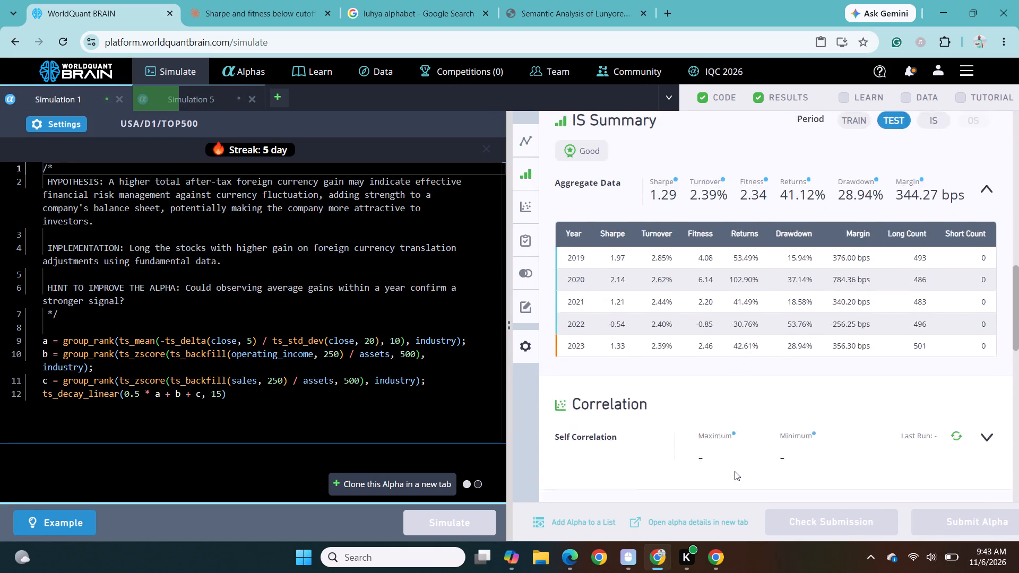
scroll(735, 471, down, 1)
click(693, 226)
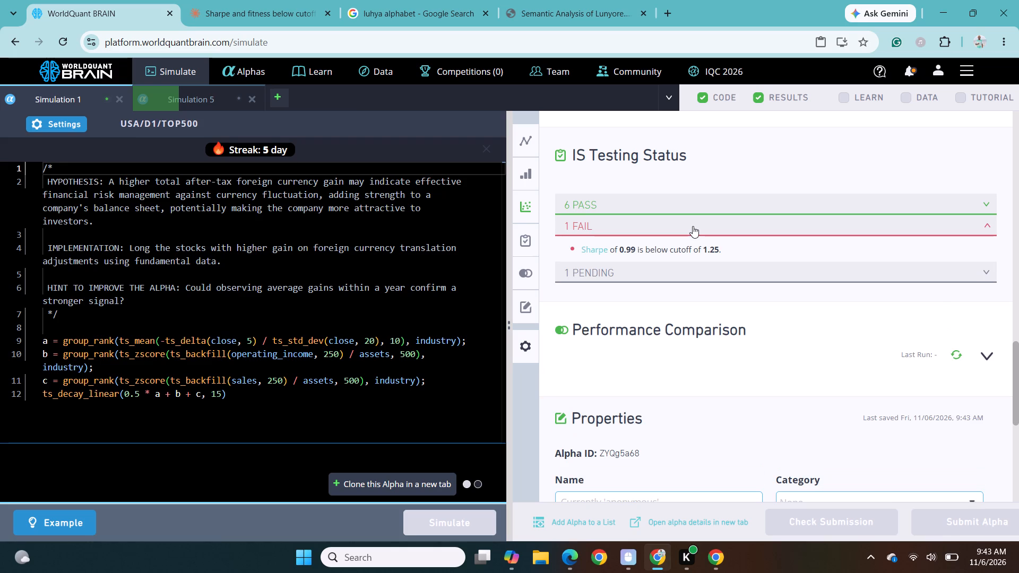
Set Simulation 1's truncation to 0.08, apply the settings and rerun the simulation.
click(60, 126)
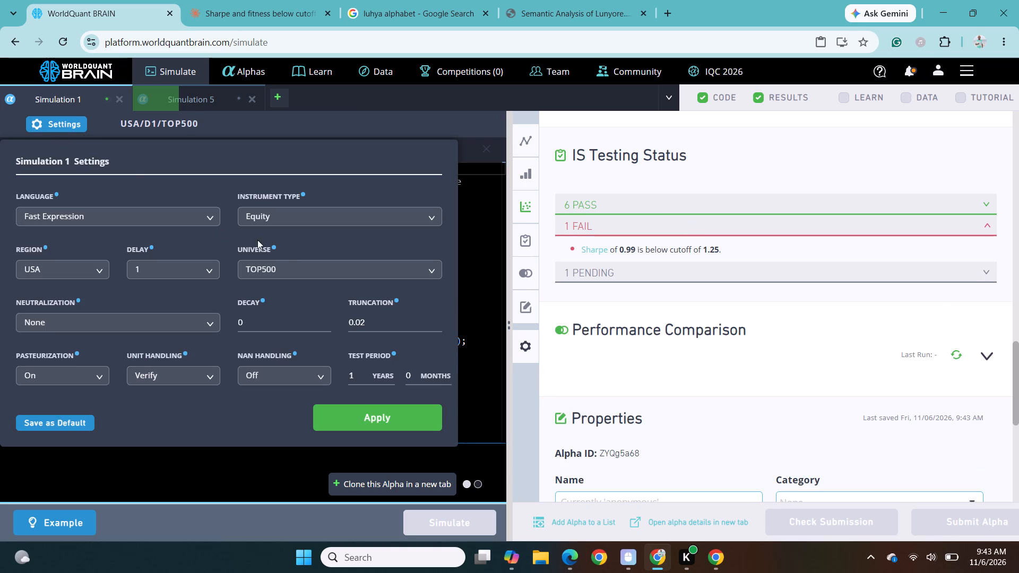
click(375, 317)
key(BackSpace)
key(8)
click(372, 417)
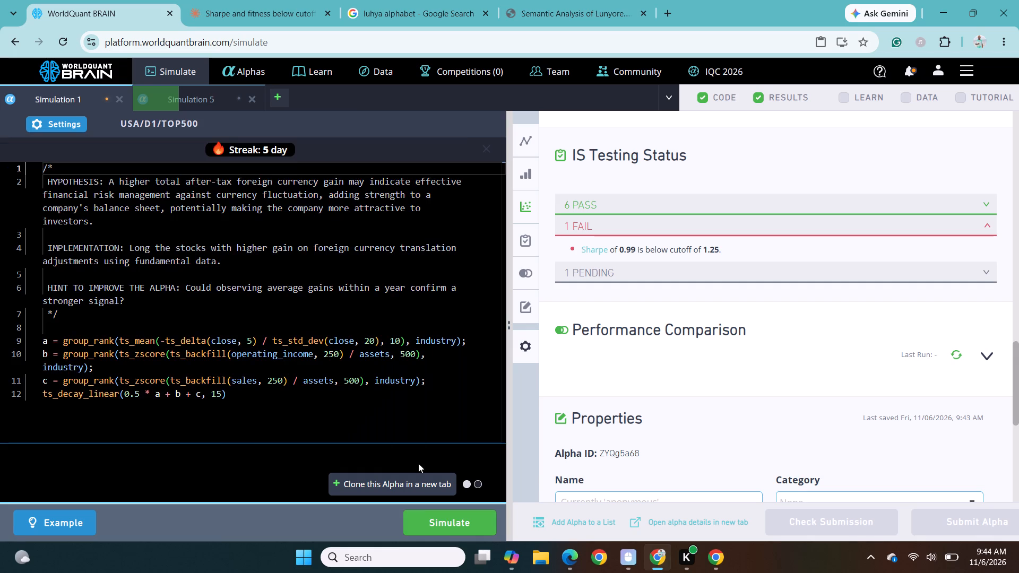
click(457, 525)
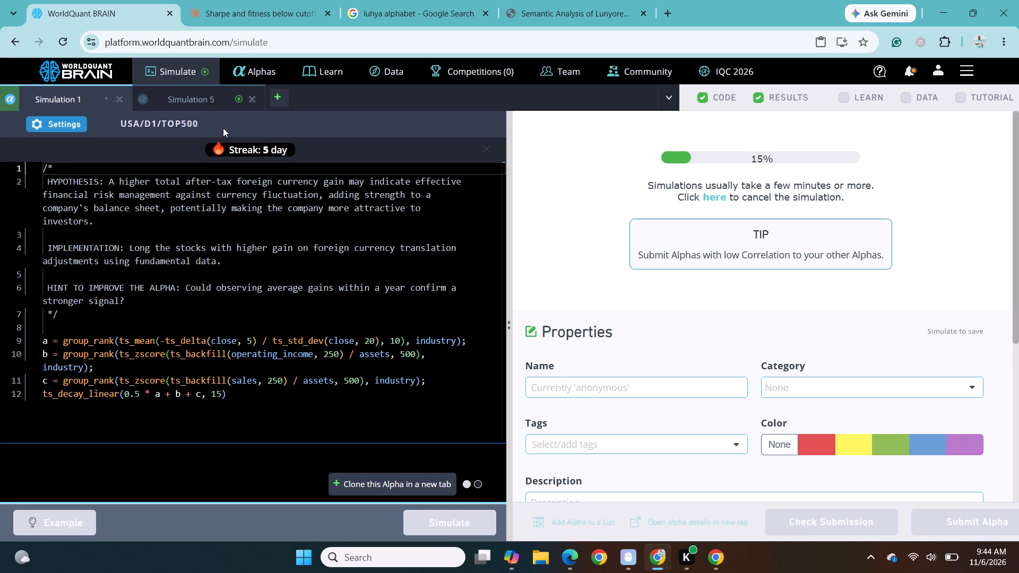
Reveal the test period results of Simulation 5's run with truncation 1 and examine its yearly summary and failed IS testing check.
click(199, 94)
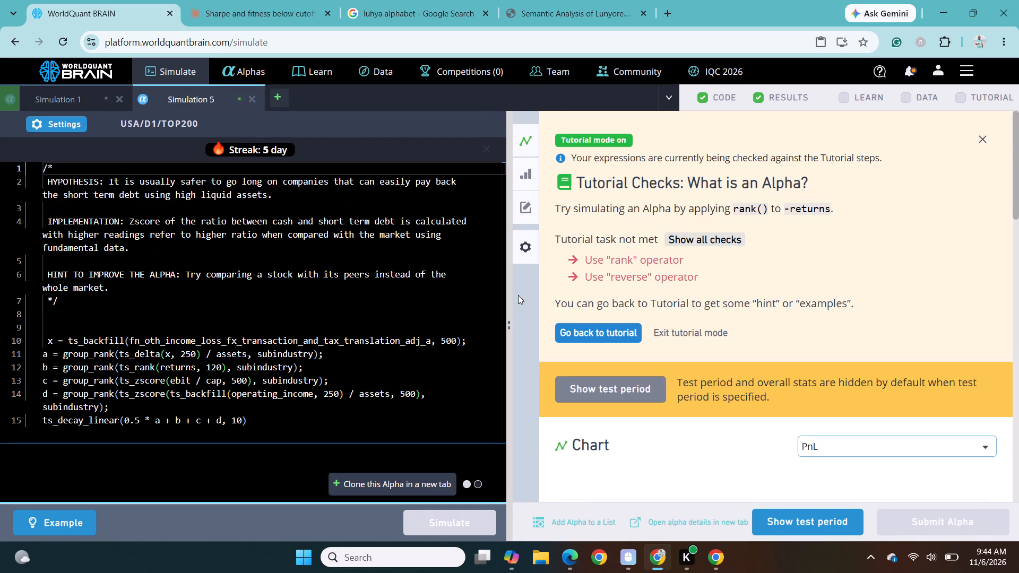
click(805, 517)
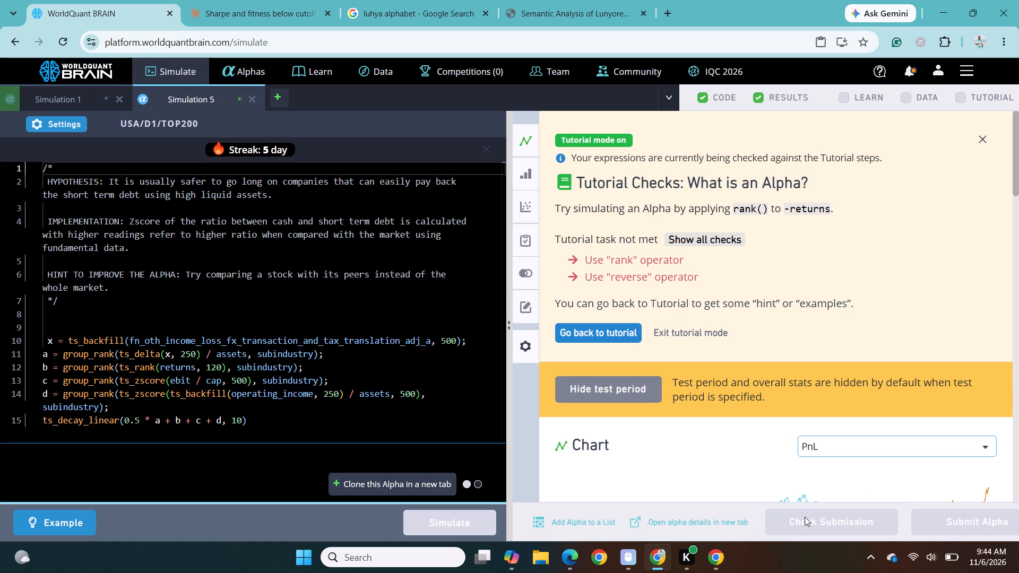
scroll(697, 423, down, 6)
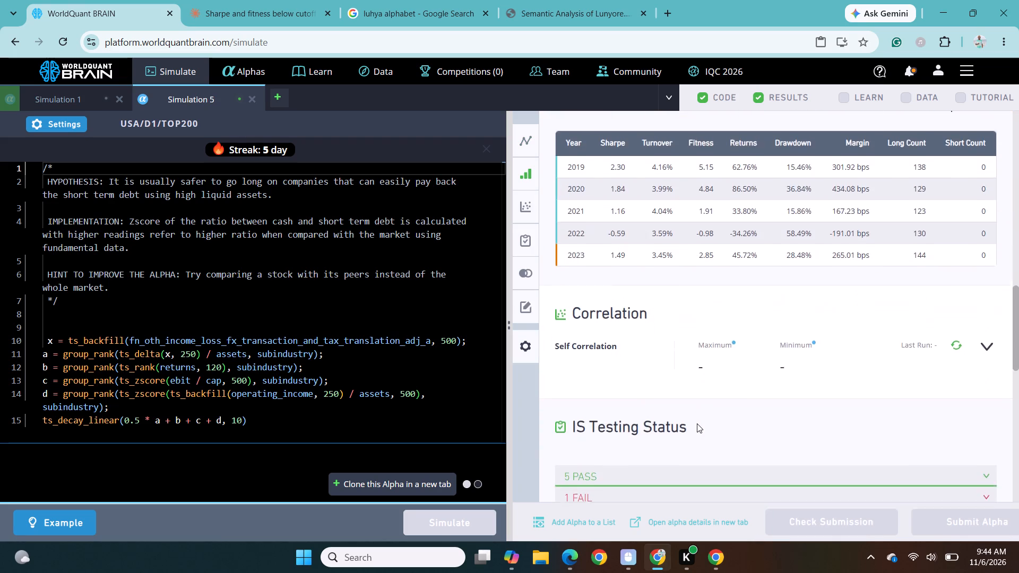
scroll(697, 423, down, 1)
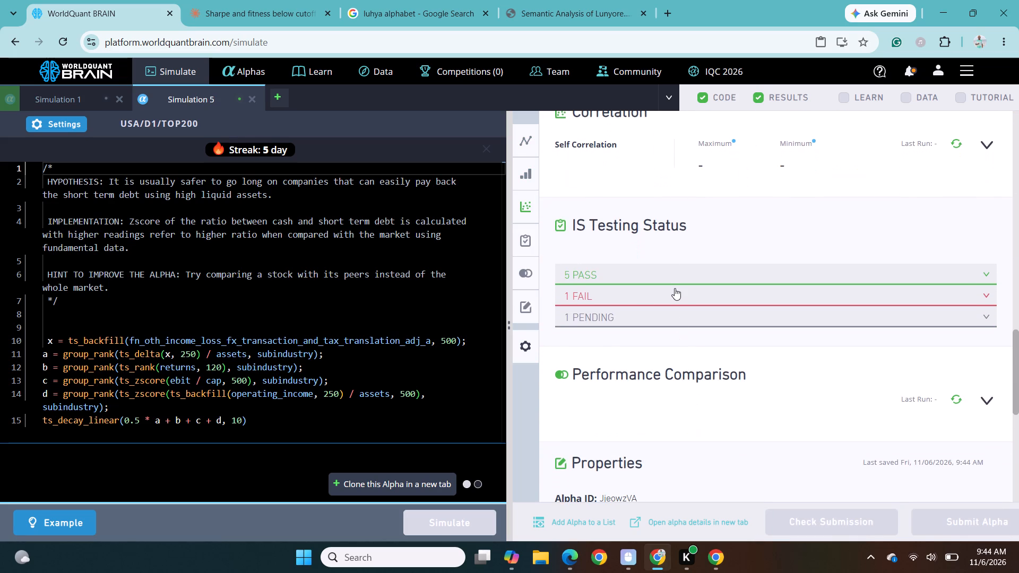
click(675, 288)
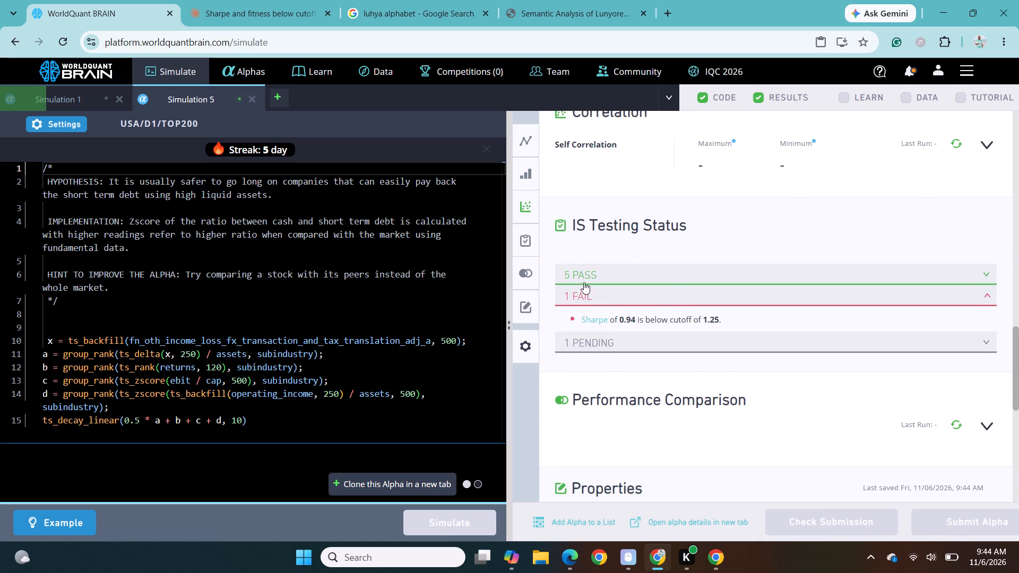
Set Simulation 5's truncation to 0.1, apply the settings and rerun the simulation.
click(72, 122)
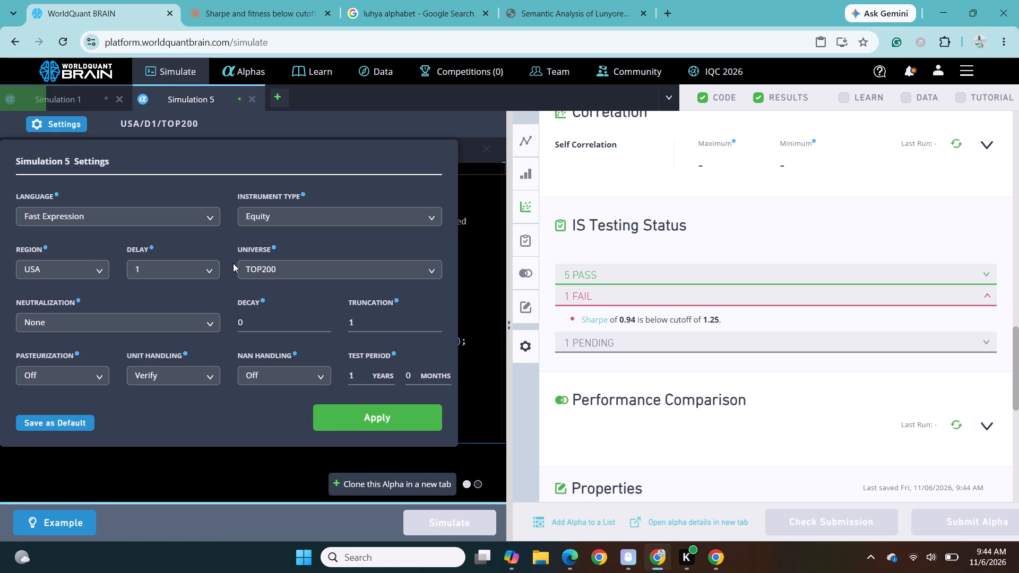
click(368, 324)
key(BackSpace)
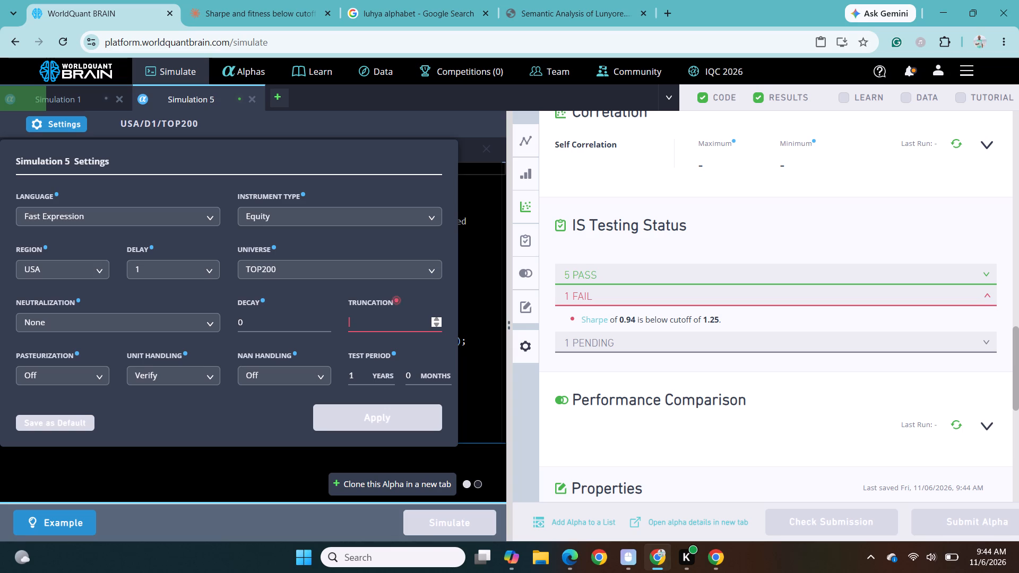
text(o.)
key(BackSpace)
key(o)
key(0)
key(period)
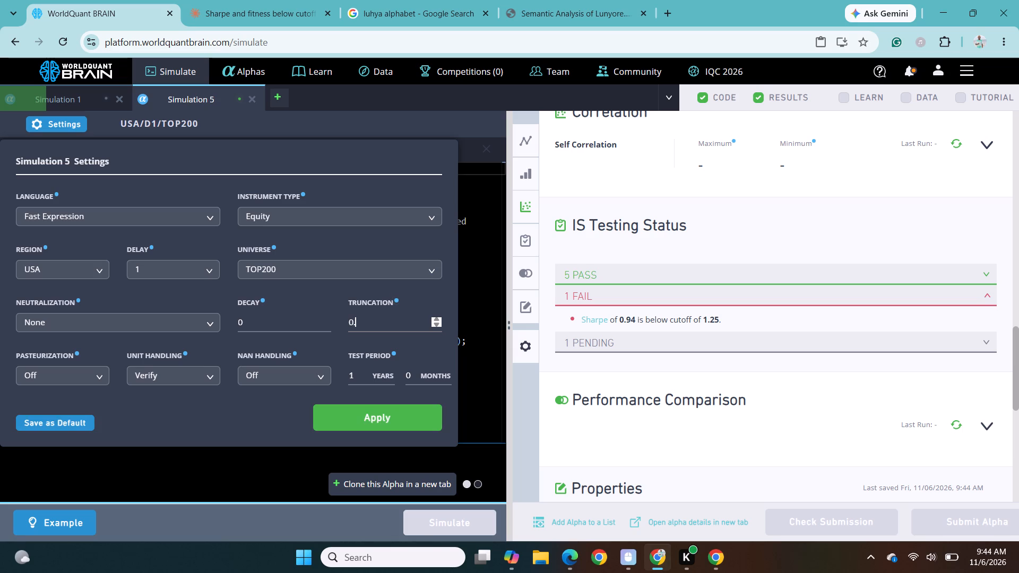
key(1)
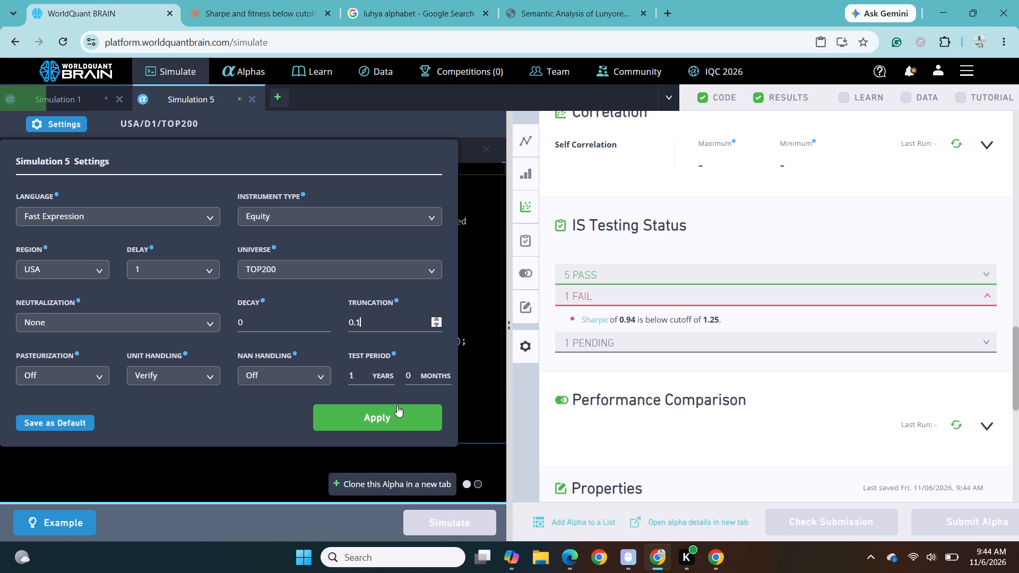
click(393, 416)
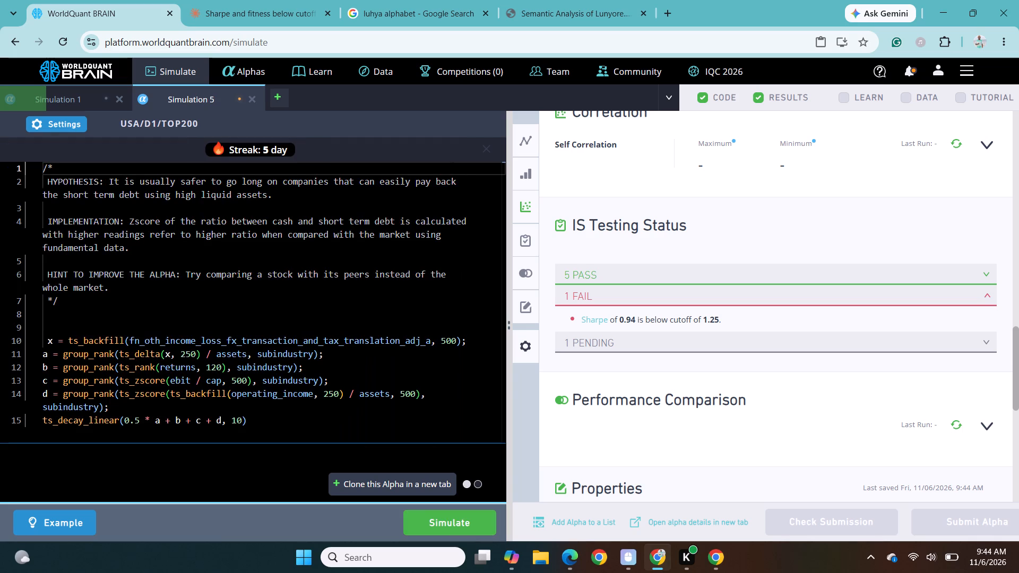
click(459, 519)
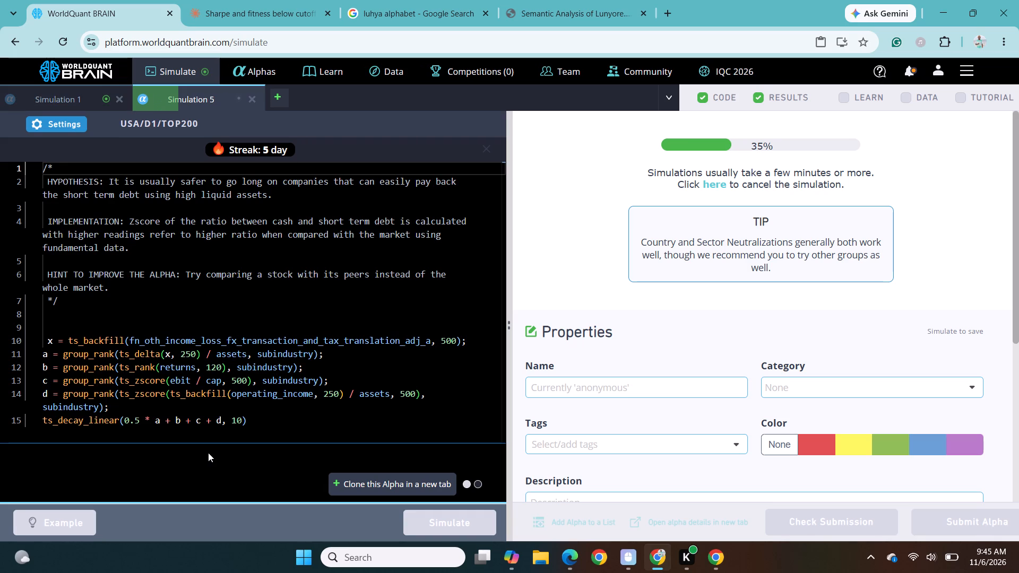
Reveal the test period results of Simulation 1's run with 0.08 truncation and examine its yearly summary and failed IS testing check.
click(71, 94)
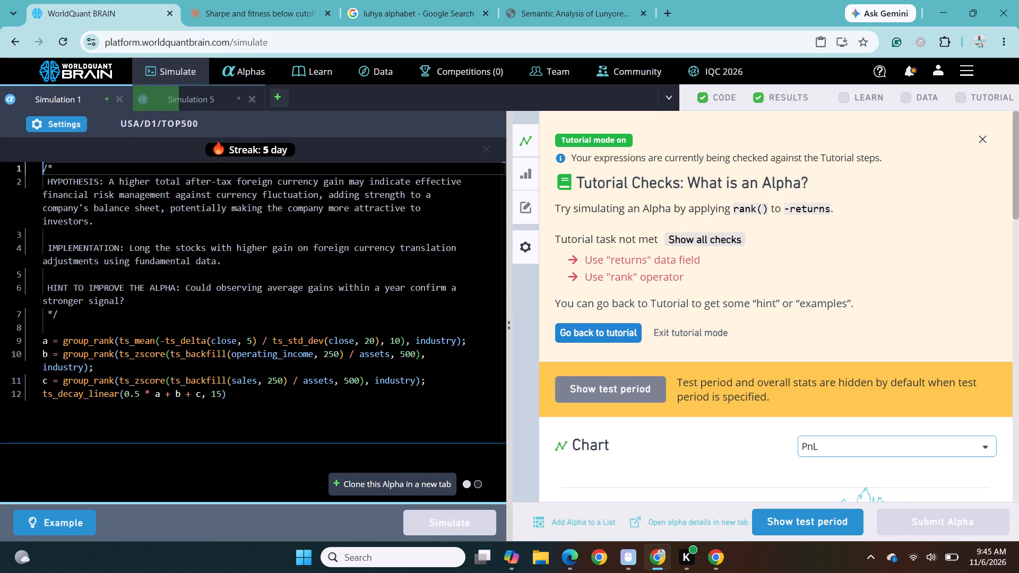
scroll(277, 299, down, 1)
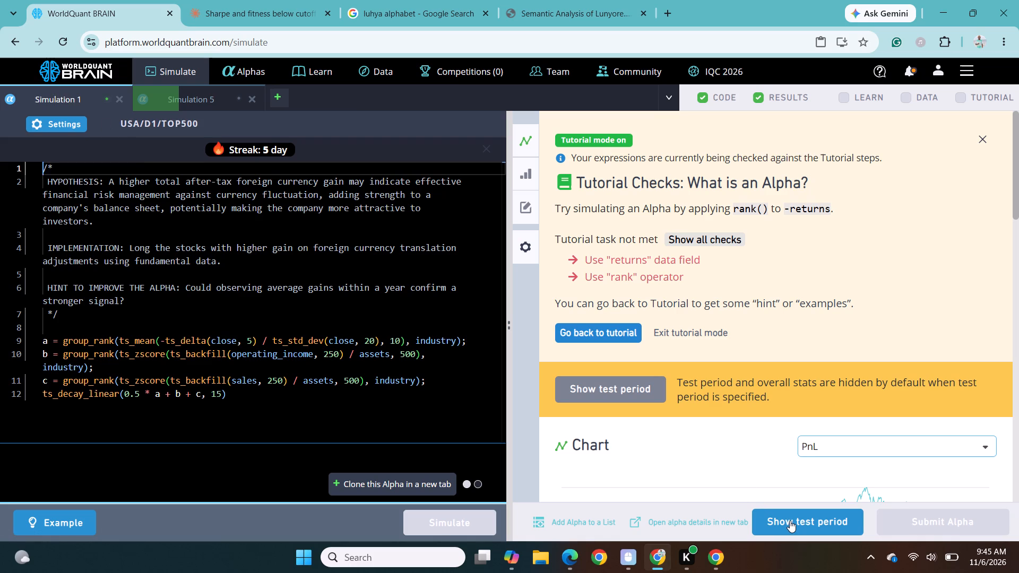
click(790, 520)
scroll(695, 434, down, 1)
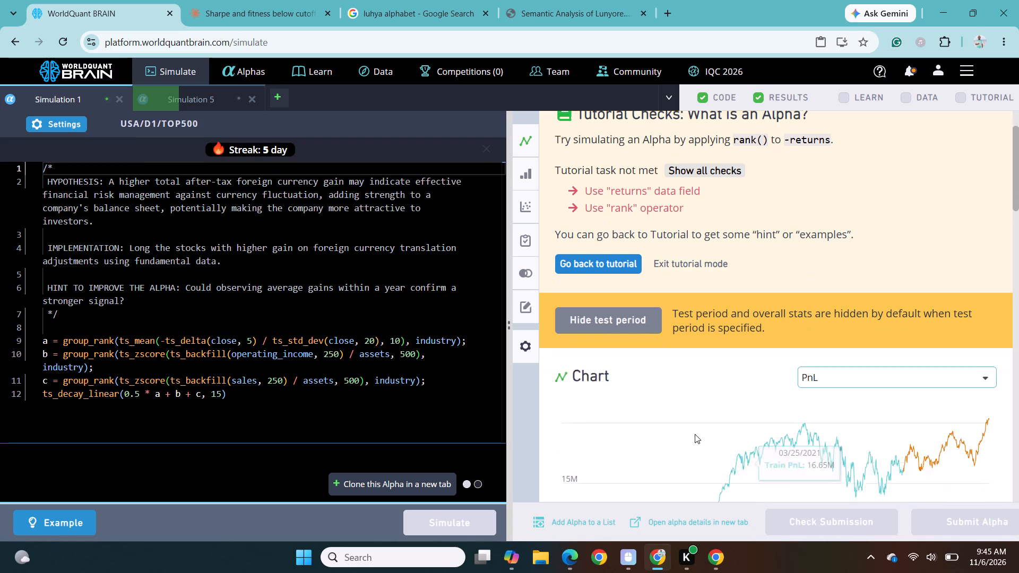
scroll(695, 434, down, 6)
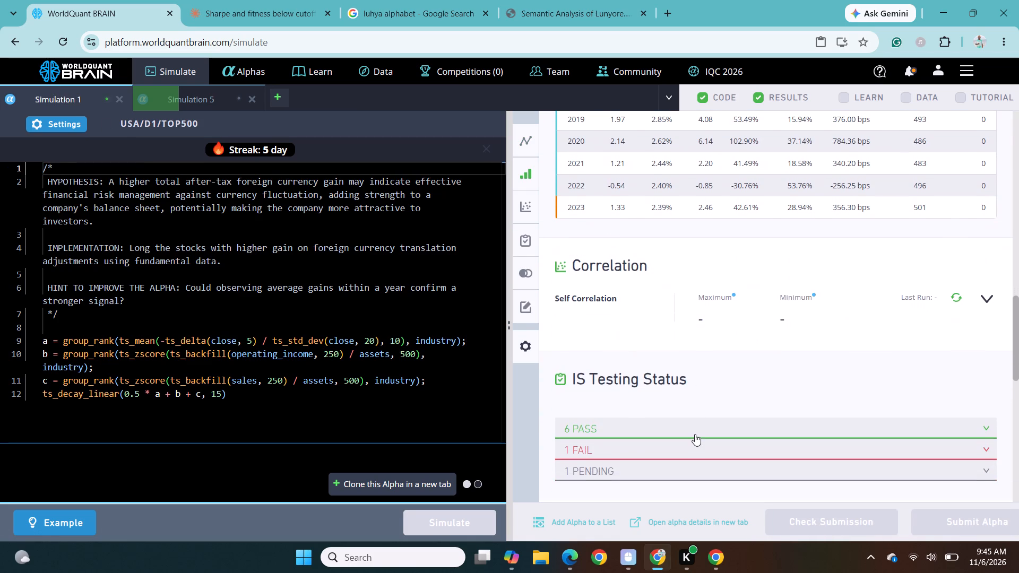
click(695, 439)
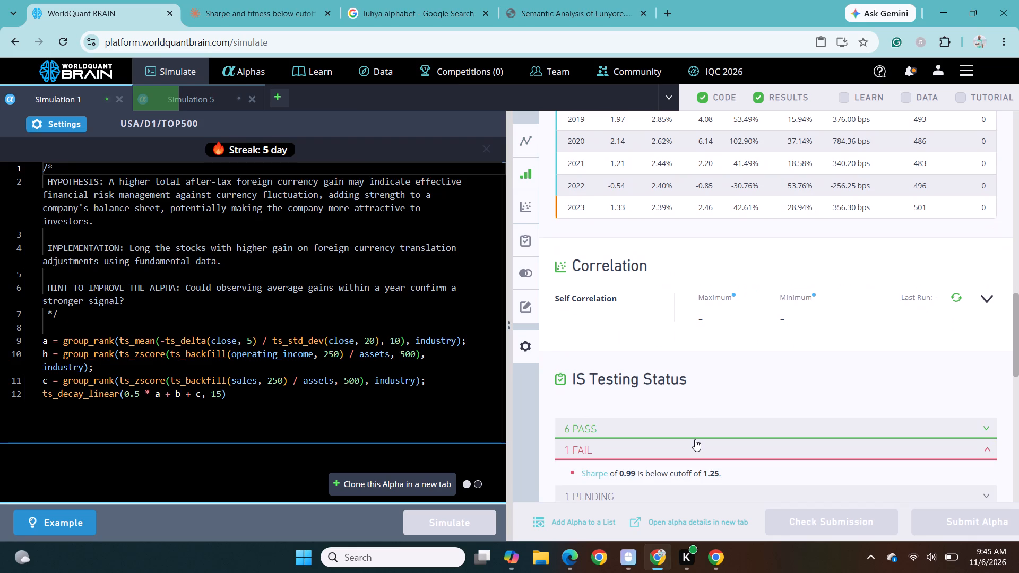
Set Simulation 1's pasteurization to Off, apply the settings and rerun the simulation.
click(71, 122)
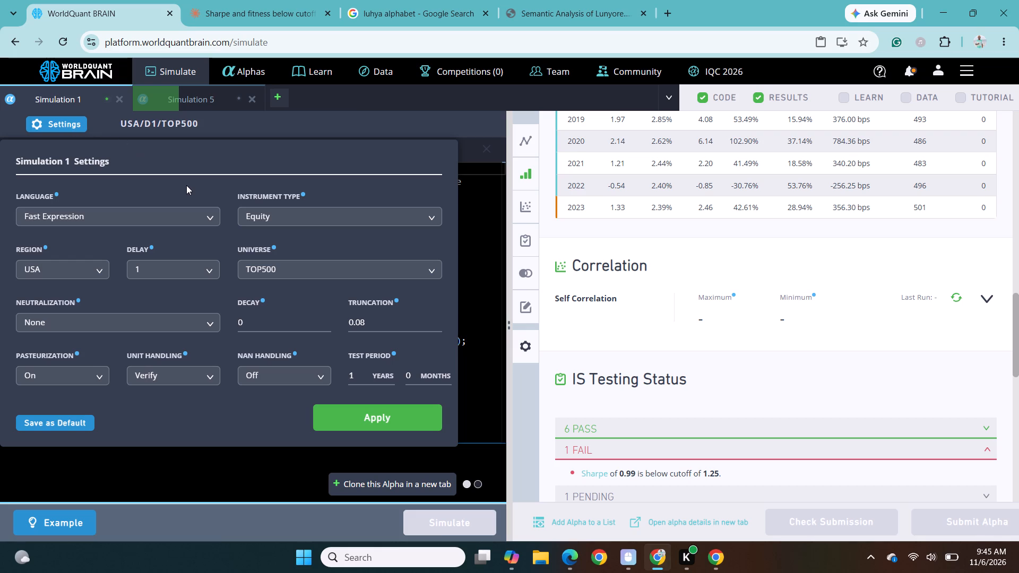
click(96, 377)
click(72, 428)
click(70, 425)
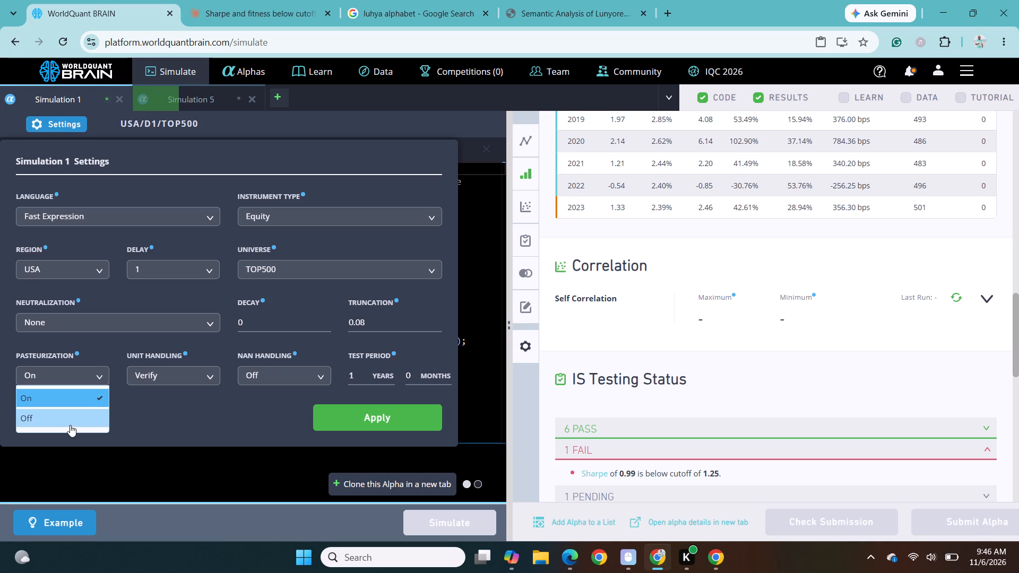
click(334, 422)
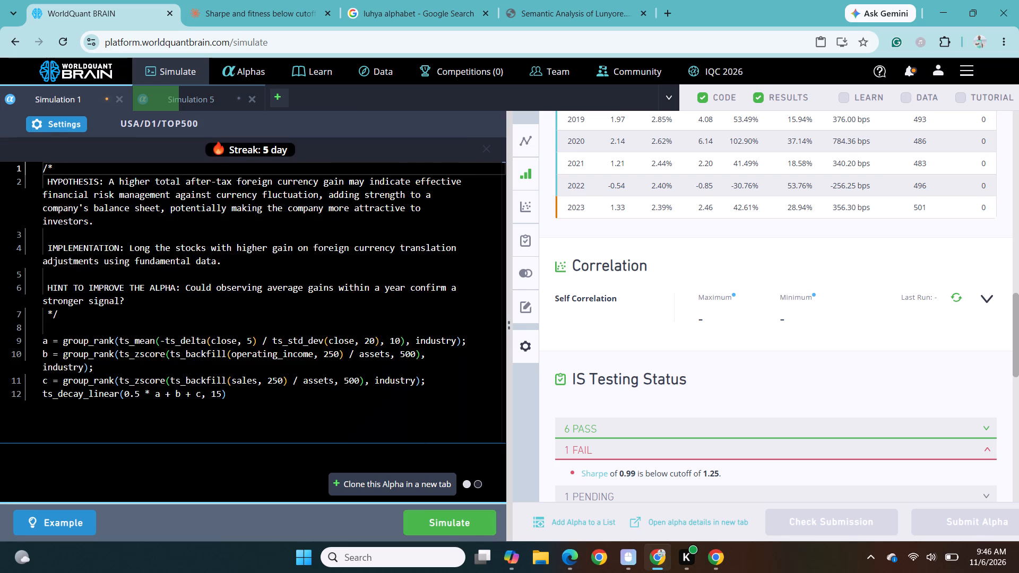
click(452, 513)
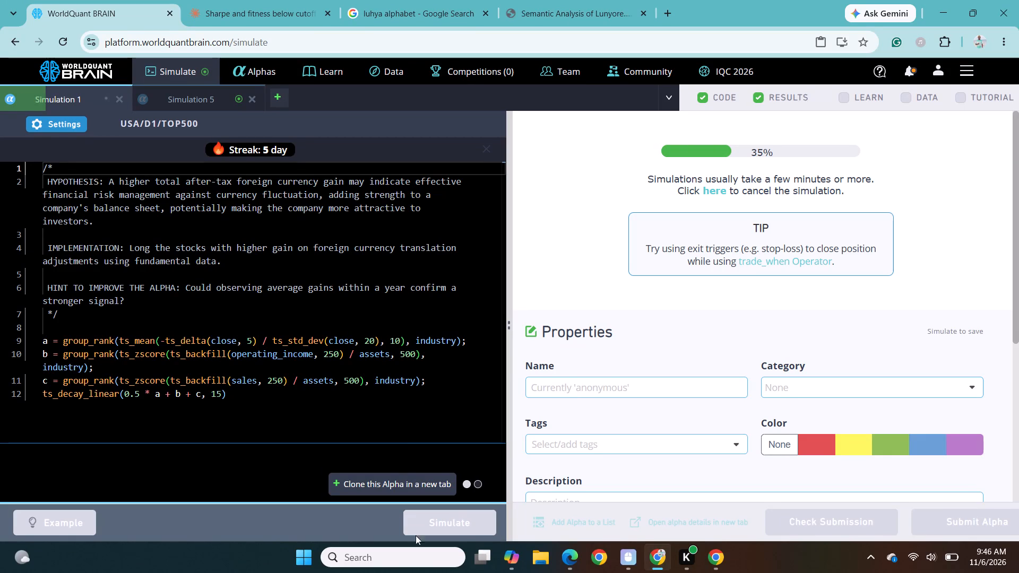
Reveal the test period results of Simulation 5's run with 0.1 truncation and examine its yearly summary and failed IS testing check.
click(196, 99)
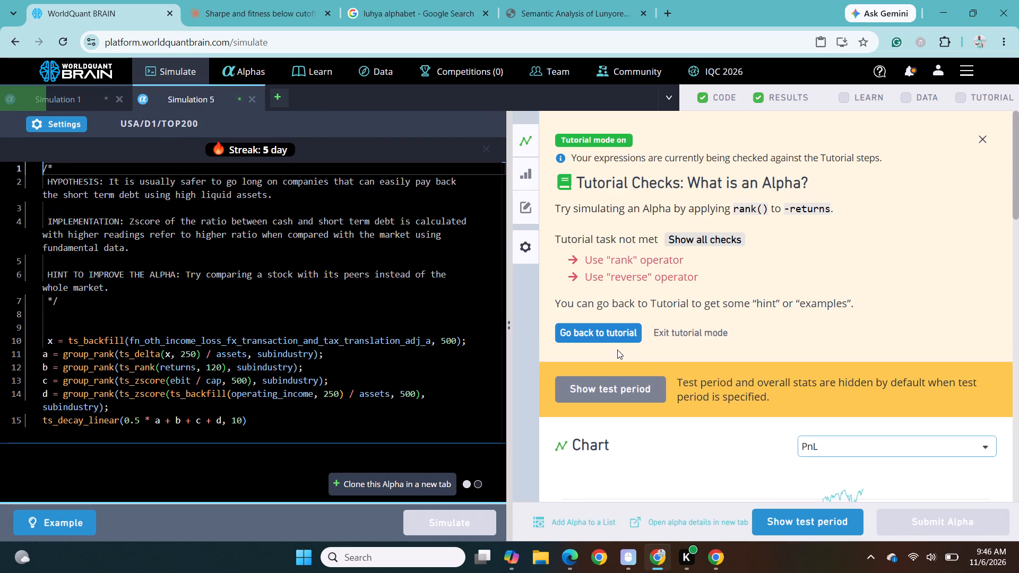
click(793, 536)
click(793, 527)
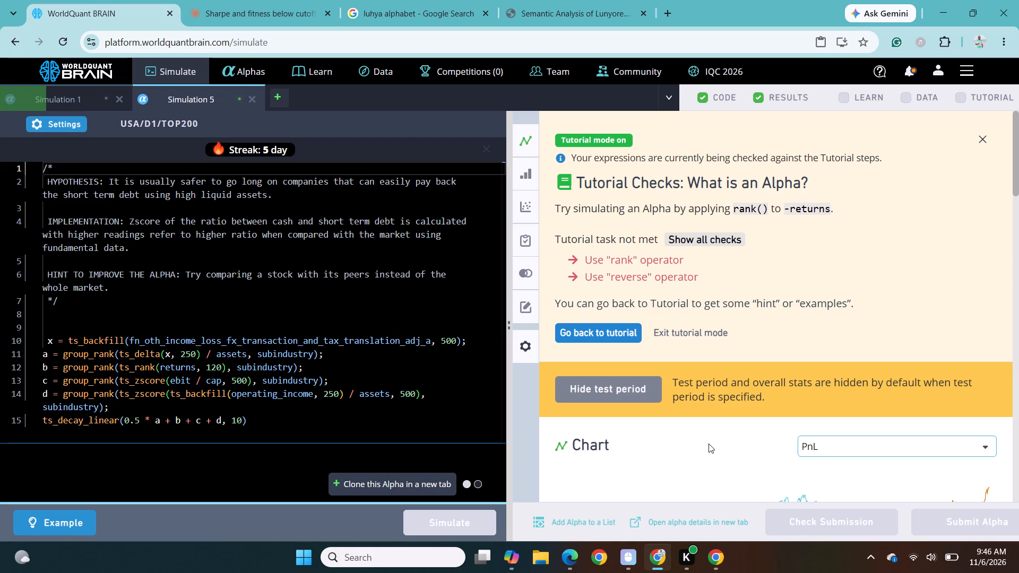
scroll(709, 444, down, 6)
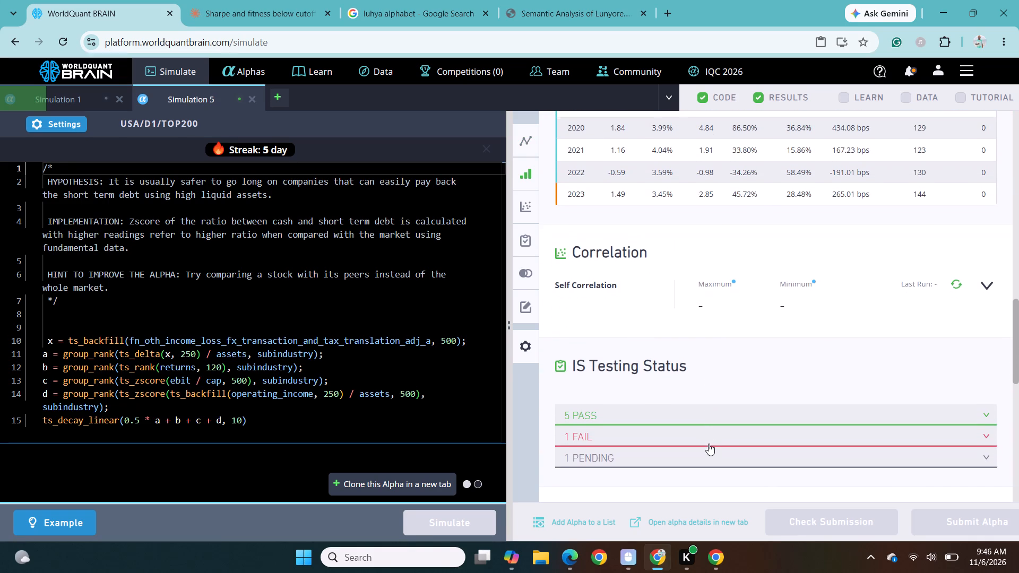
scroll(709, 444, down, 1)
click(706, 433)
scroll(706, 433, down, 1)
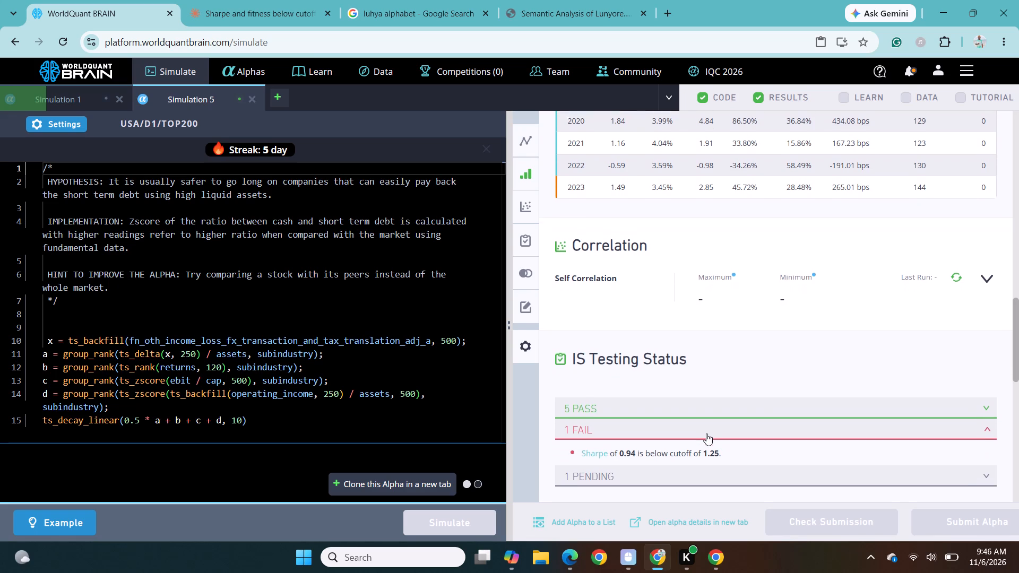
scroll(706, 433, down, 1)
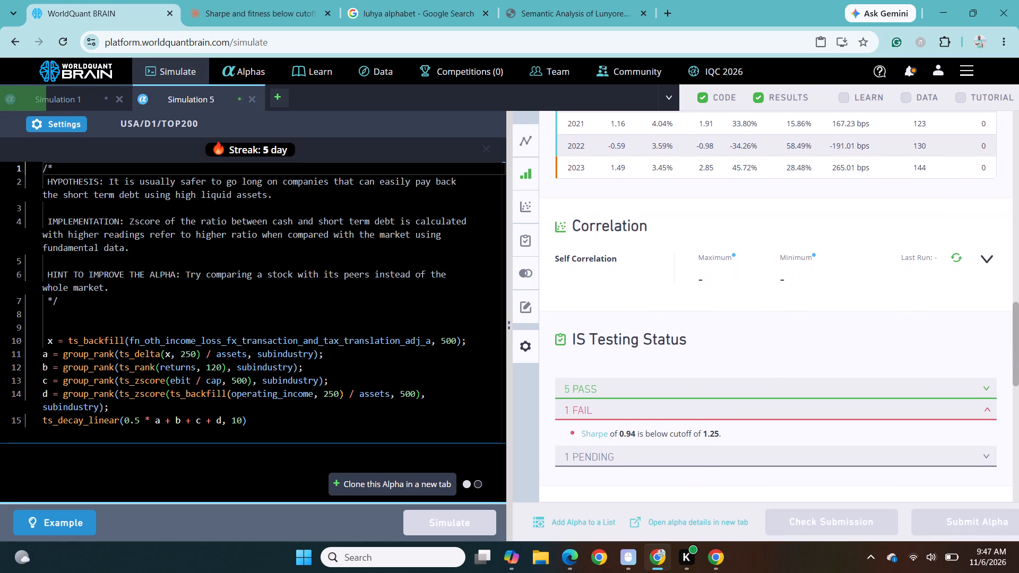
Set Simulation 5's truncation to 0.09, apply the settings and rerun the simulation.
click(73, 124)
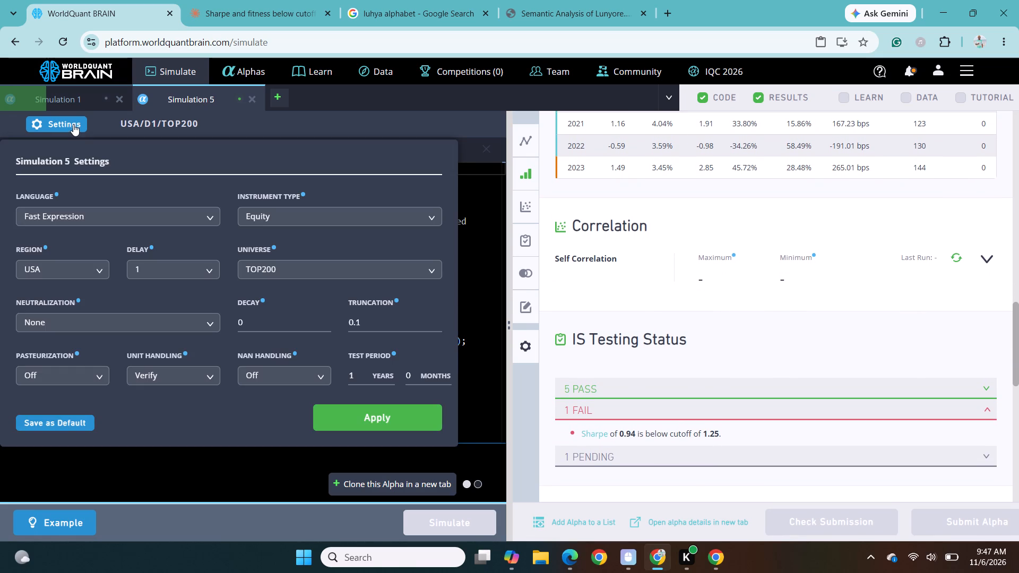
click(367, 321)
key(BackSpace)
key(0)
key(9)
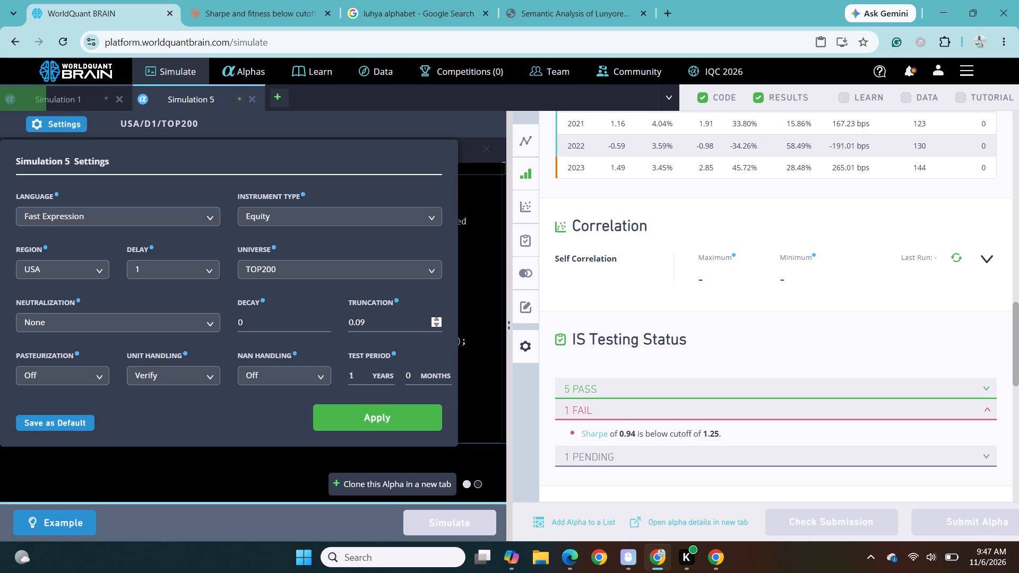
click(372, 414)
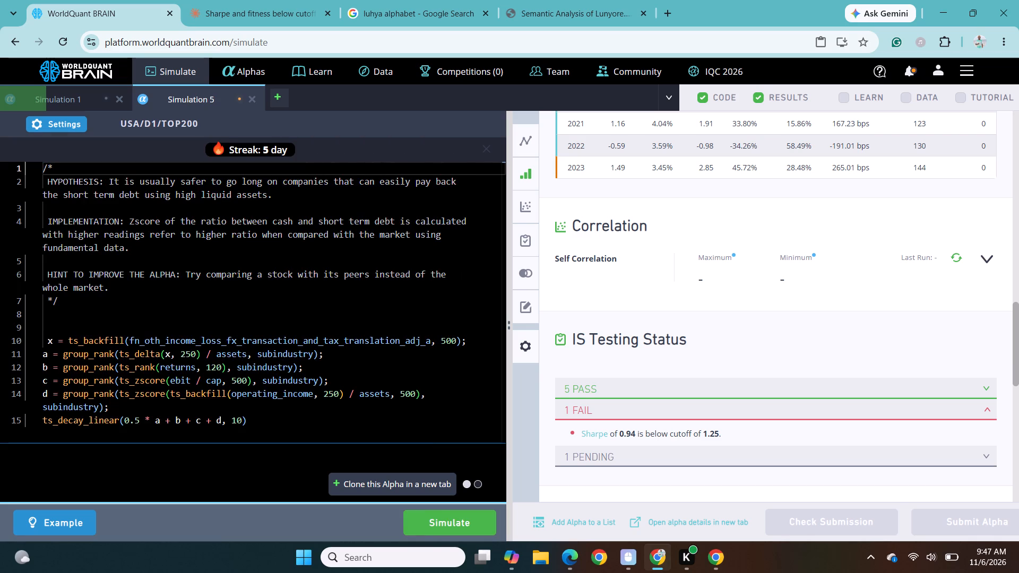
click(448, 522)
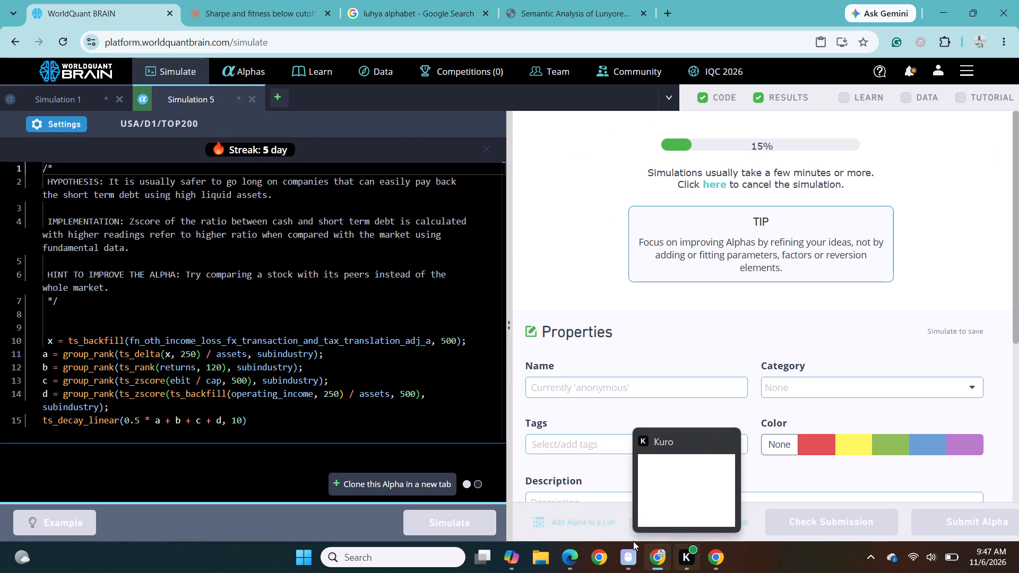
Reveal the test period results of Simulation 1's run with pasteurization Off and examine its yearly summary and failed IS testing check.
click(61, 97)
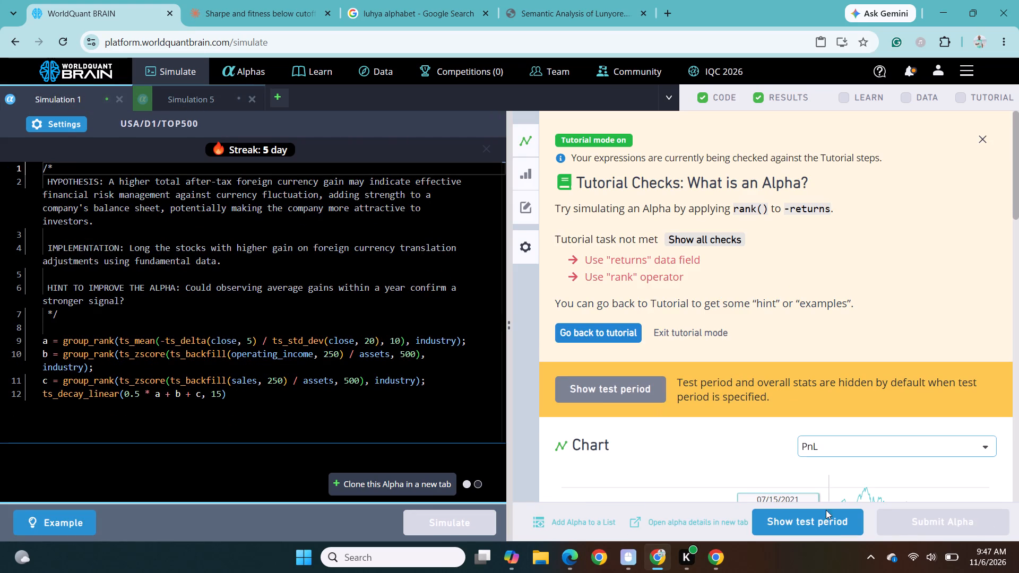
click(818, 523)
scroll(730, 439, down, 2)
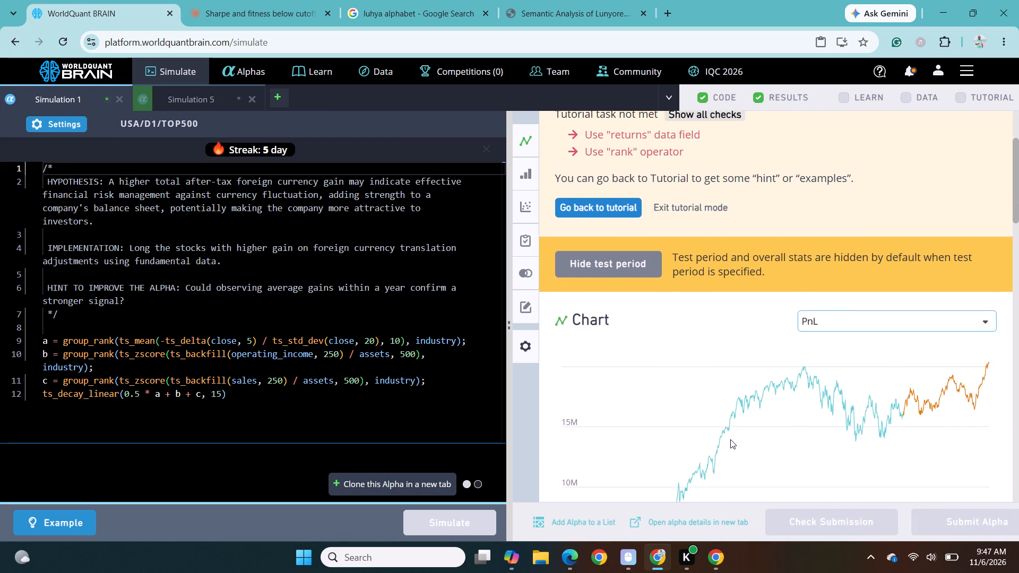
scroll(730, 439, down, 4)
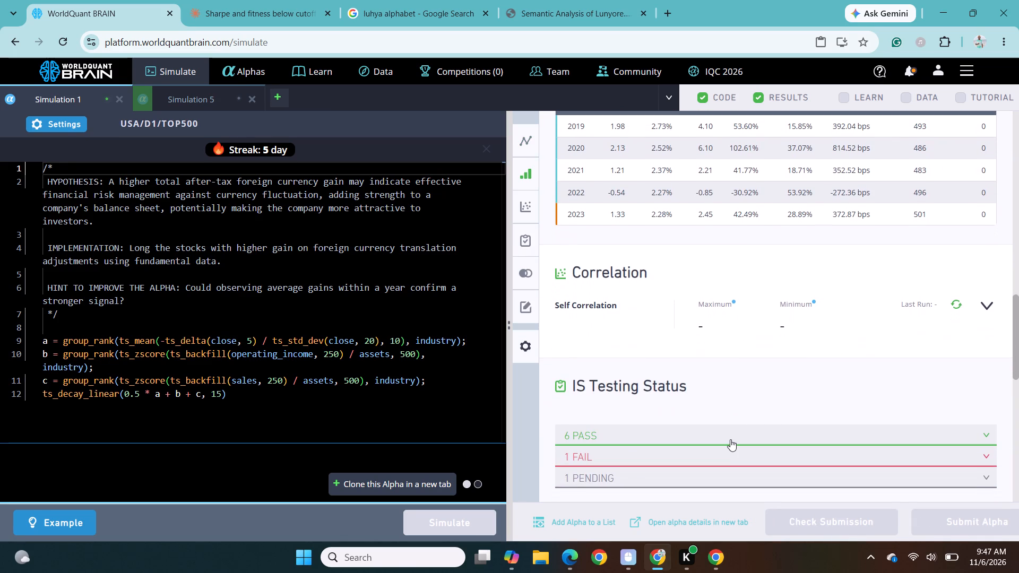
click(722, 455)
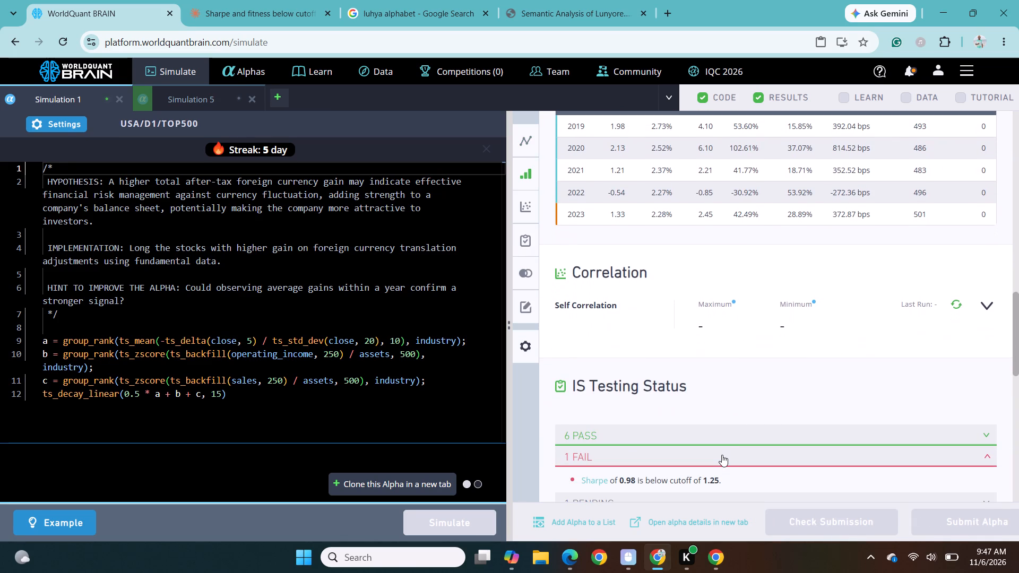
scroll(722, 455, down, 1)
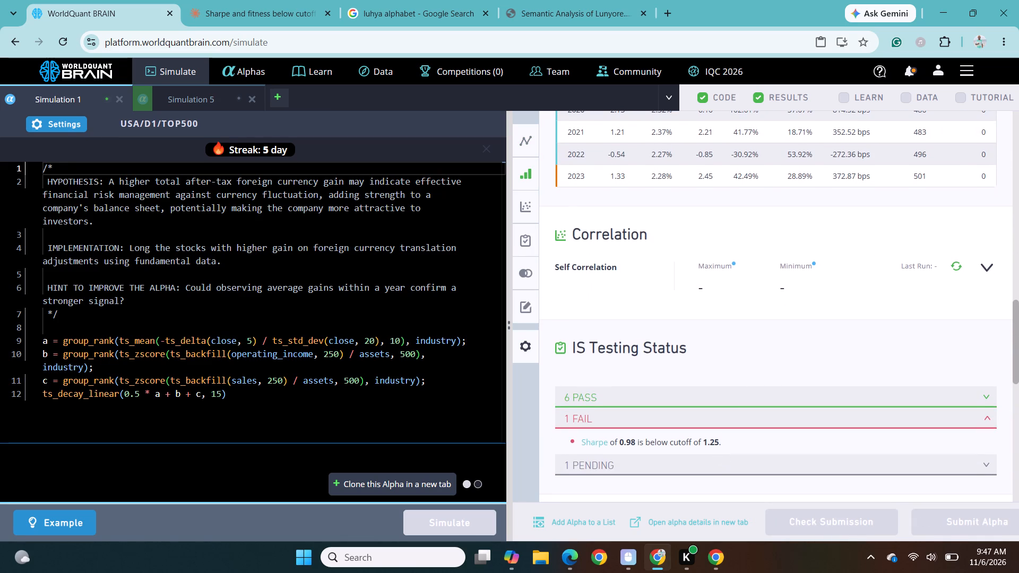
Set Simulation 1's truncation to 0.09, apply the settings and rerun the simulation.
click(66, 119)
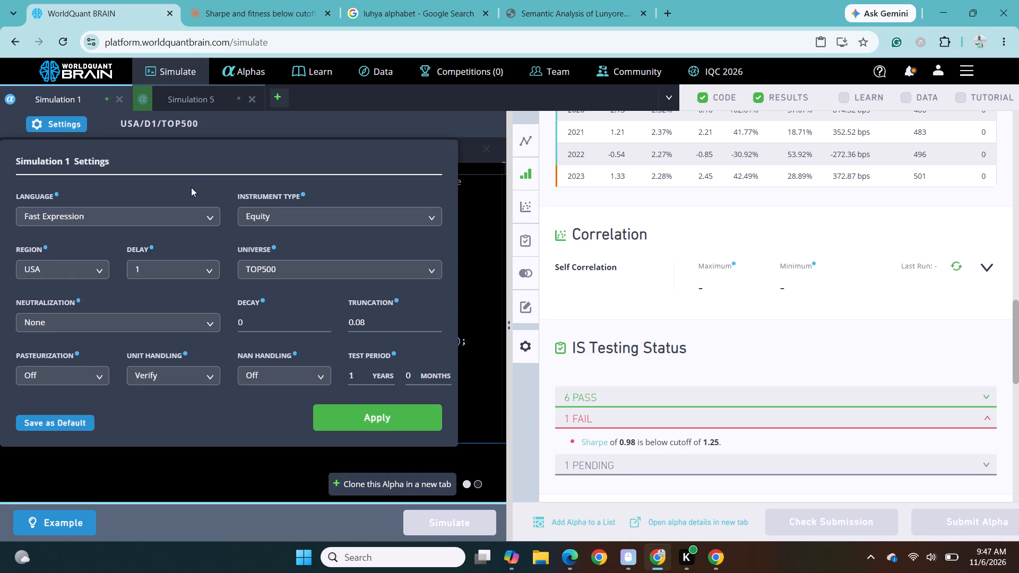
click(378, 325)
key(BackSpace)
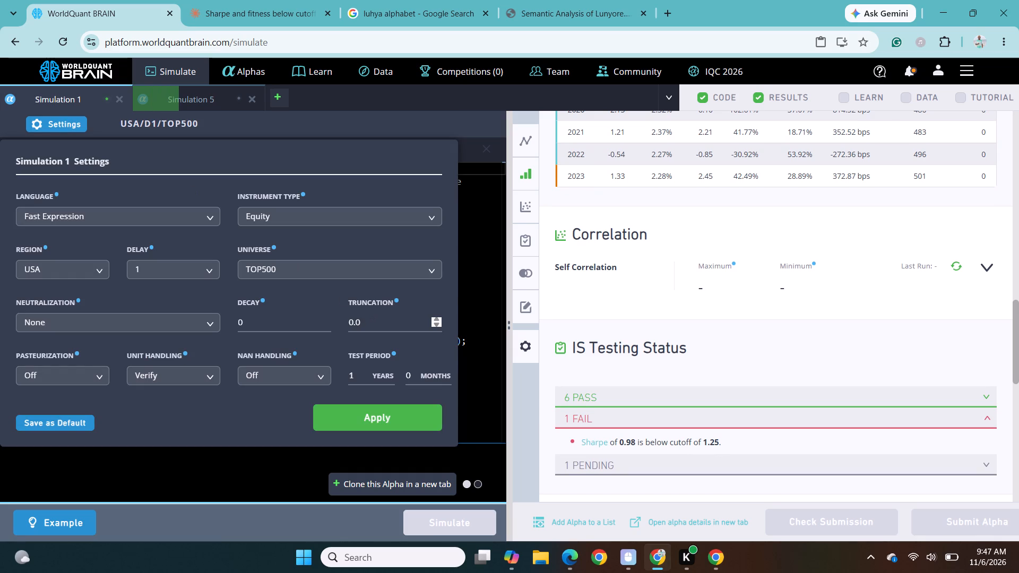
key(9)
click(390, 419)
click(438, 519)
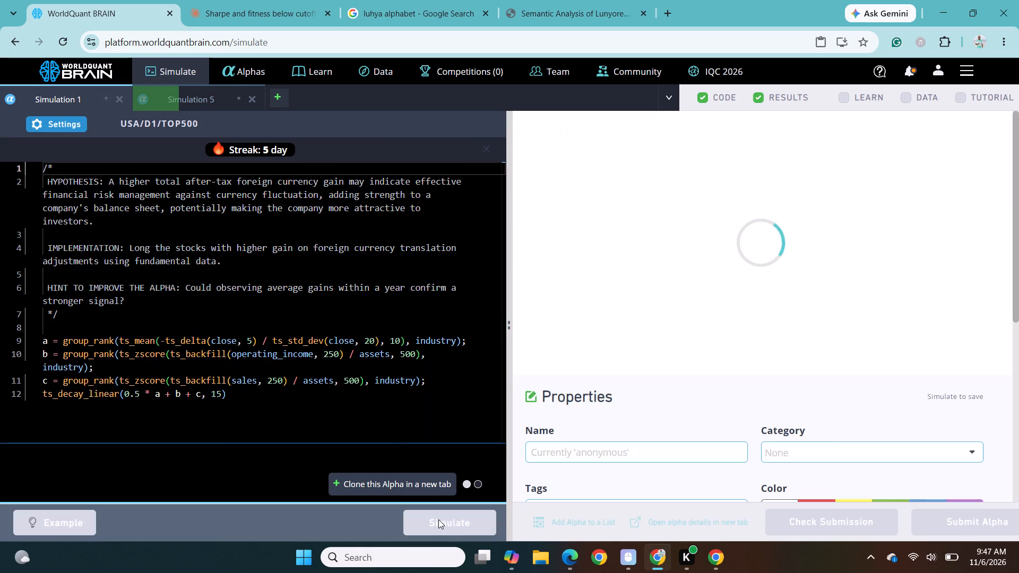
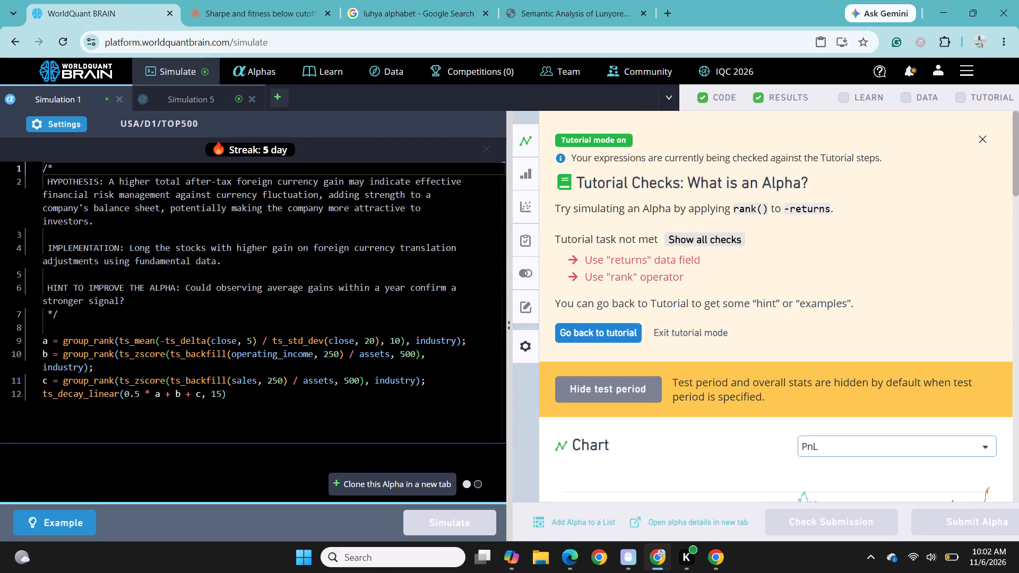
Reveal the test period results of Simulation 5's run with 0.09 truncation and examine its yearly summary and failed IS testing check.
click(191, 103)
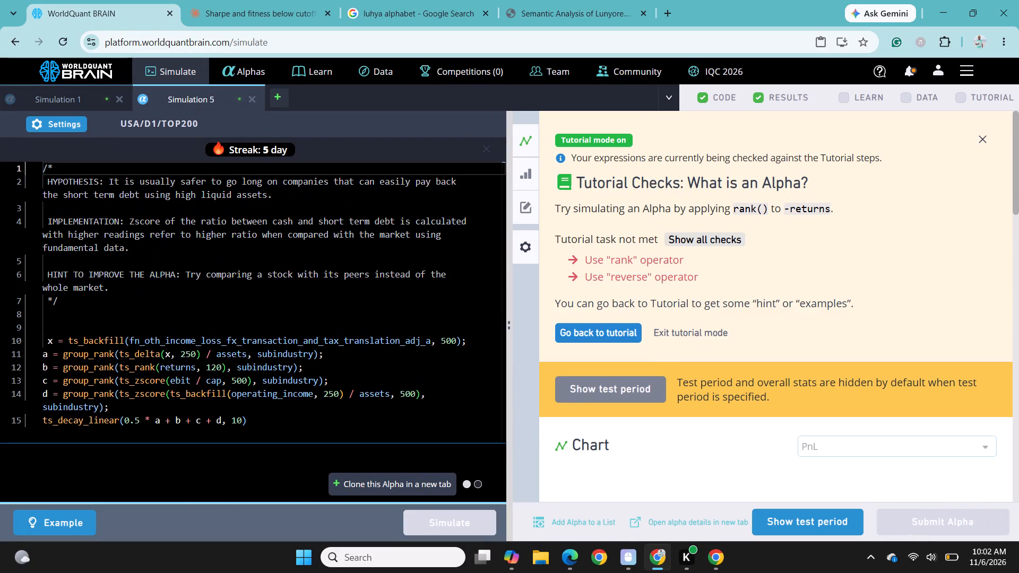
click(800, 528)
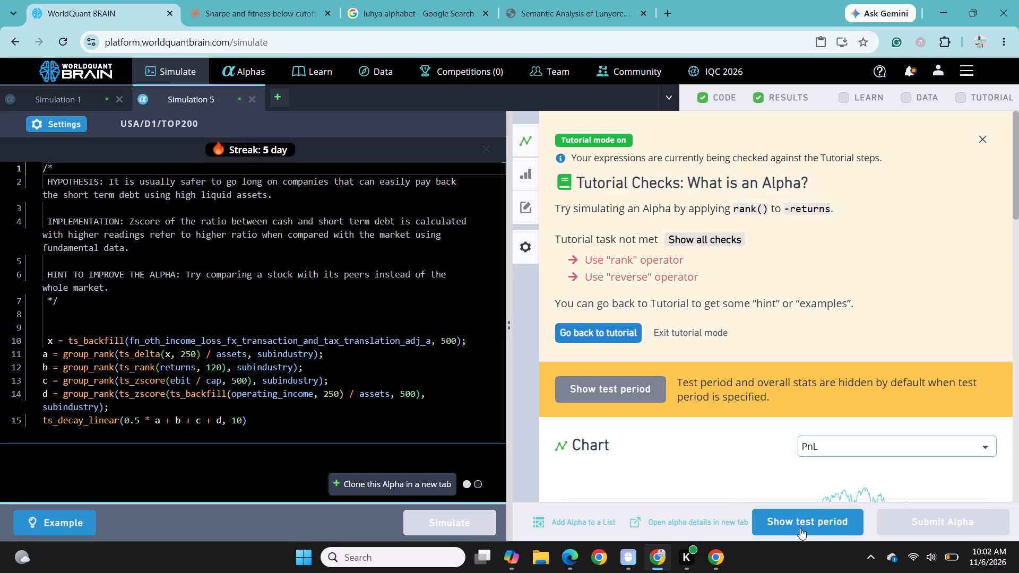
scroll(769, 452, down, 1)
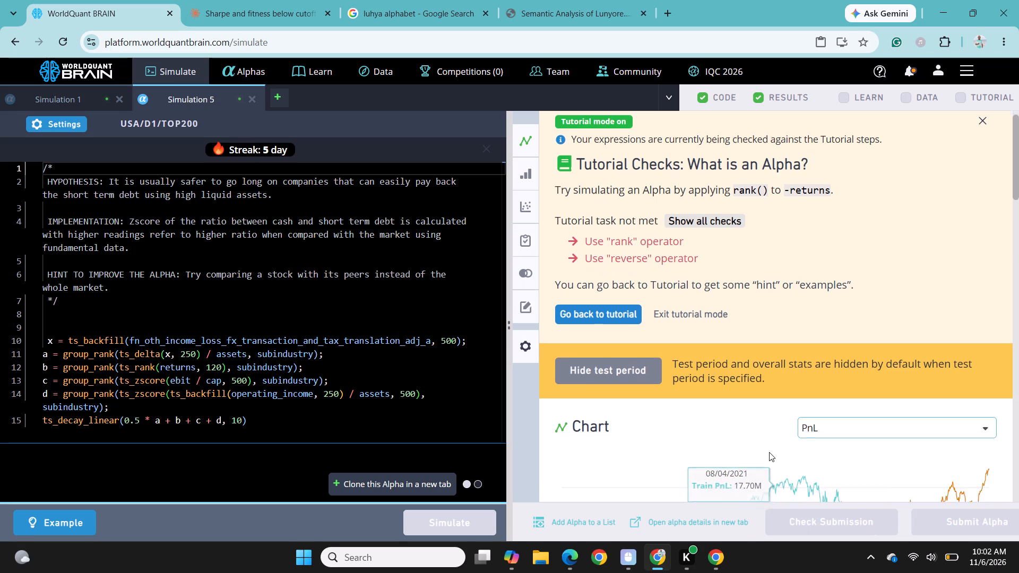
scroll(769, 452, down, 6)
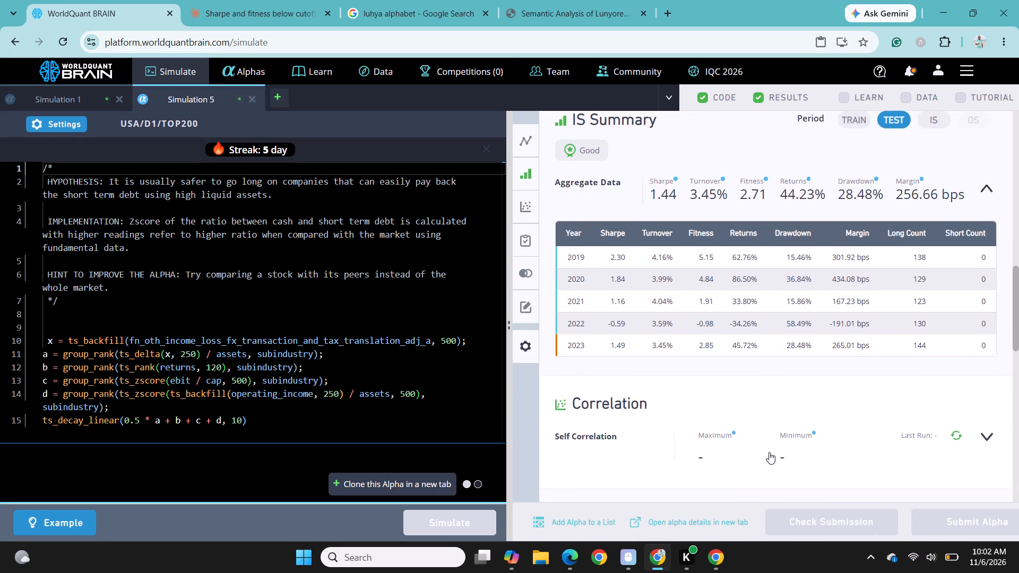
scroll(769, 452, down, 4)
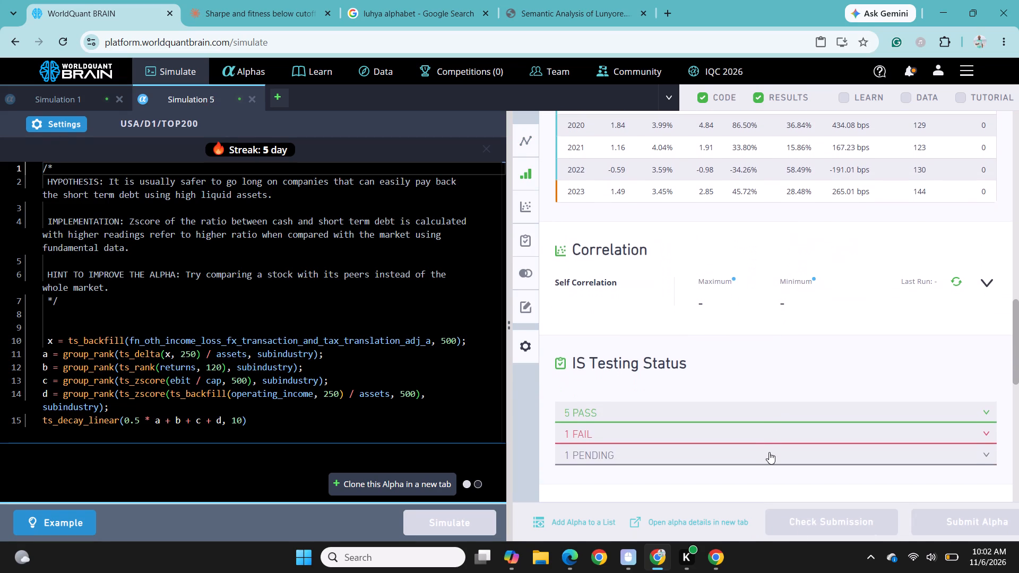
scroll(769, 452, down, 1)
click(757, 430)
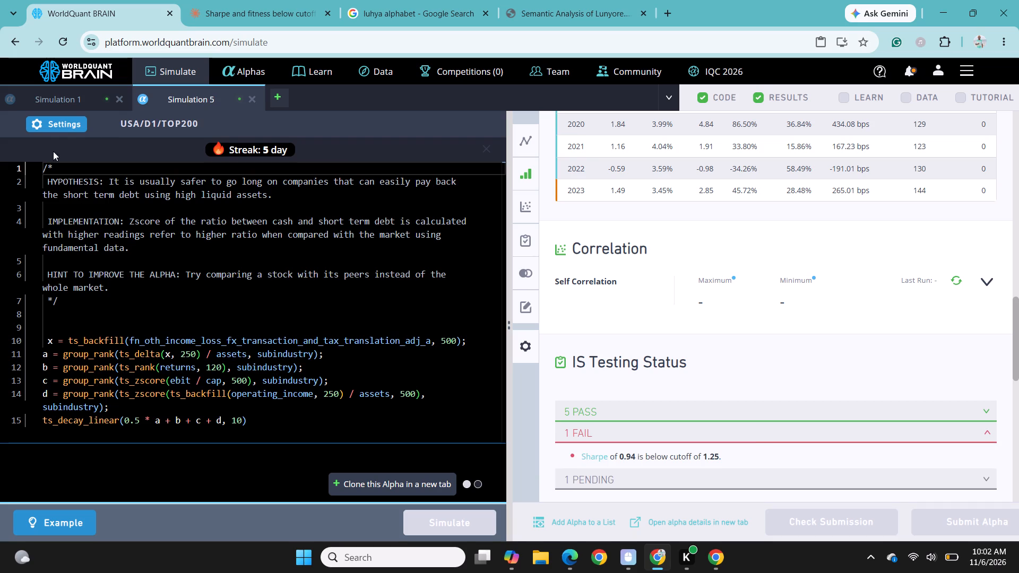
Set Simulation 5's universe to TOP500, apply the settings and rerun the simulation.
click(67, 126)
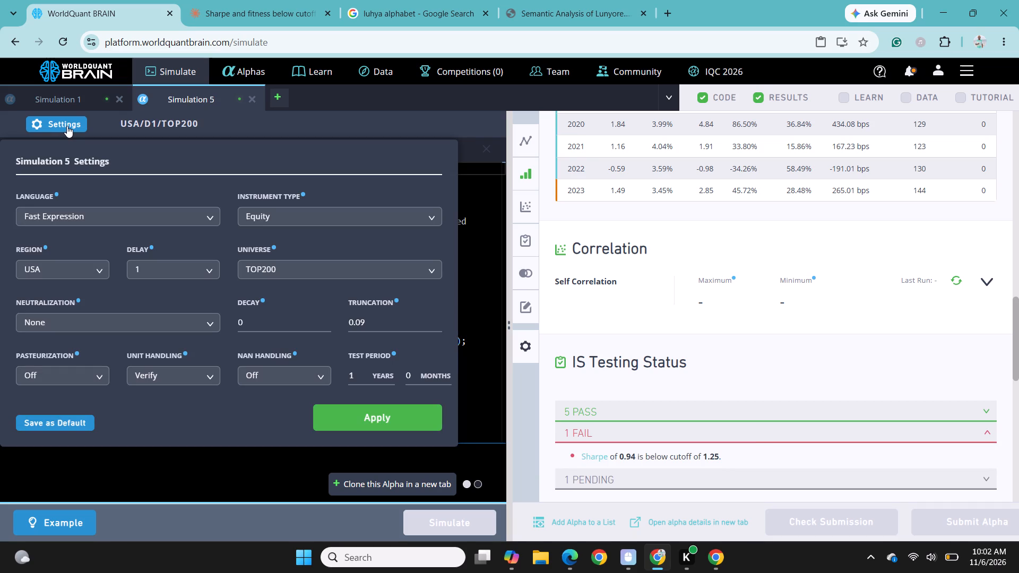
click(433, 267)
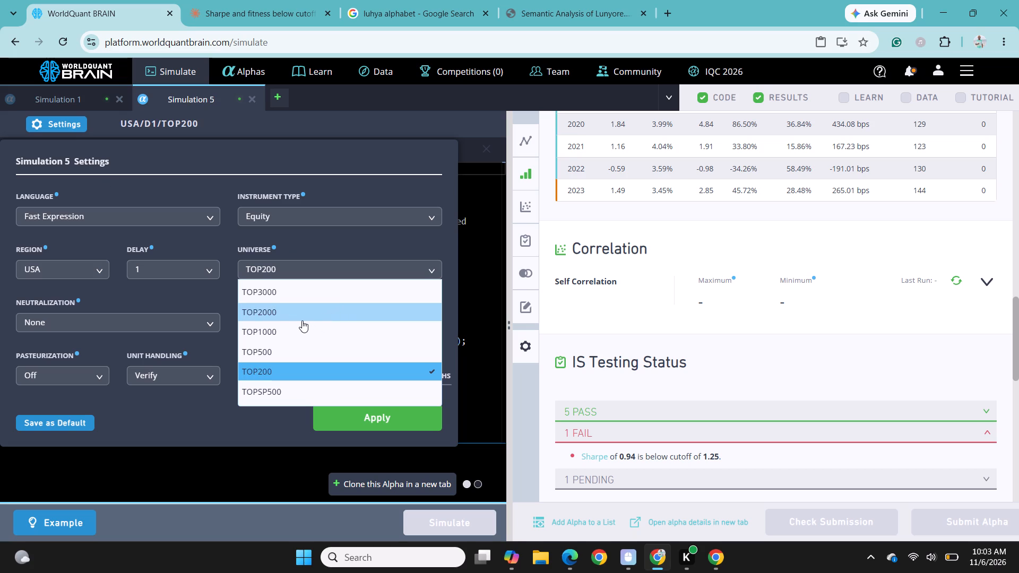
click(274, 349)
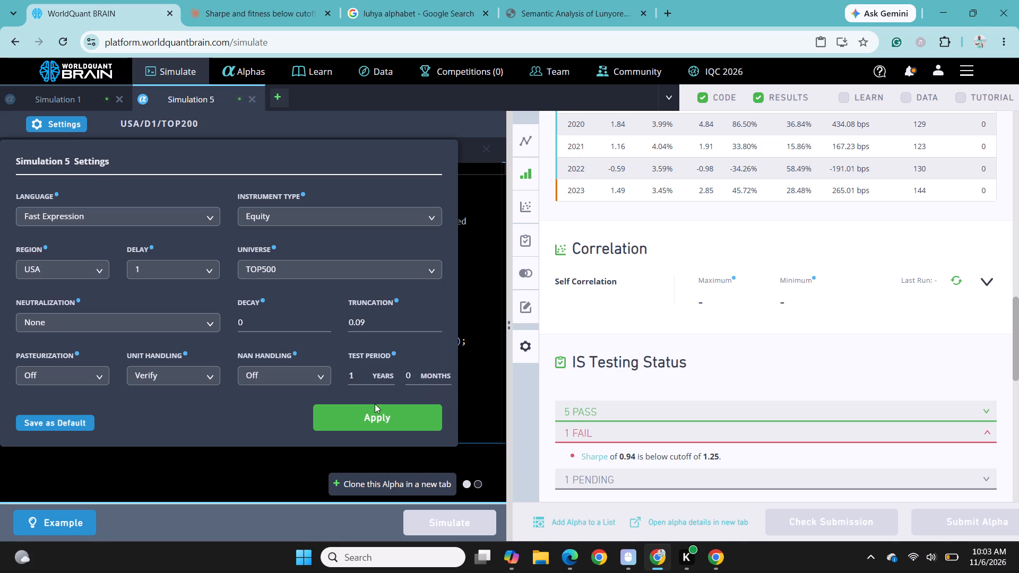
click(381, 421)
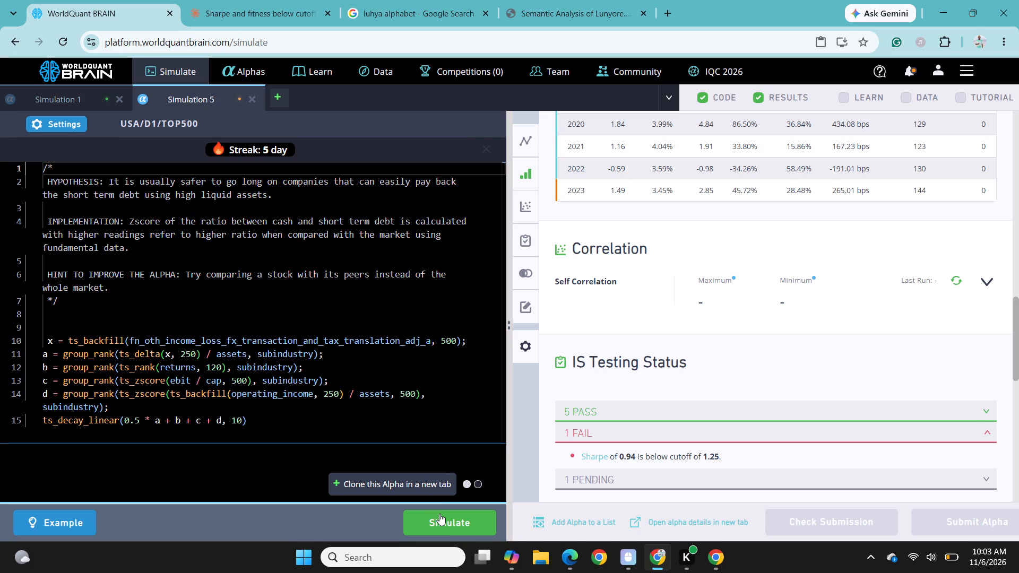
click(447, 528)
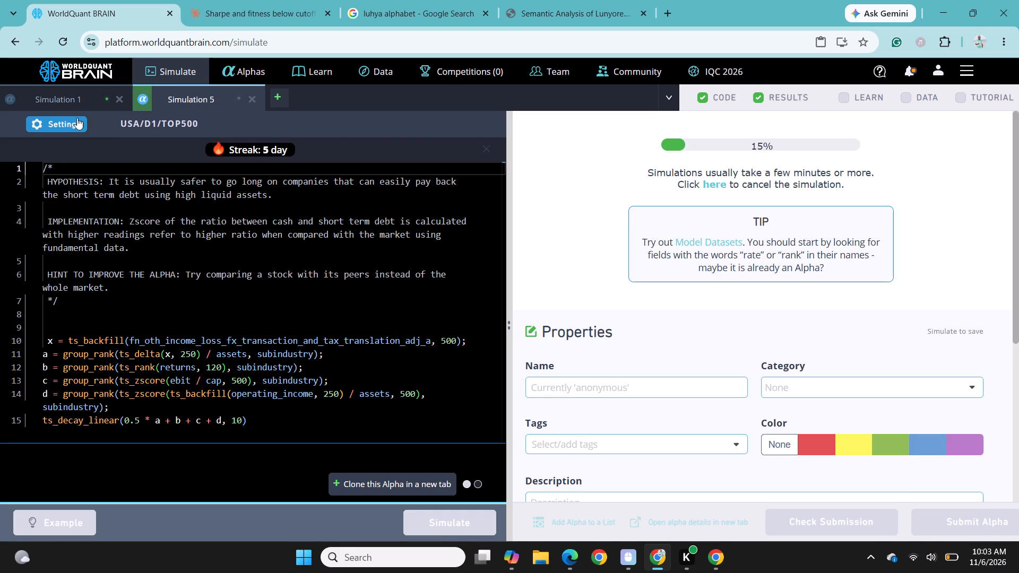
Examine the yearly summary and failed IS testing check of Simulation 1's run with 0.09 truncation.
click(73, 99)
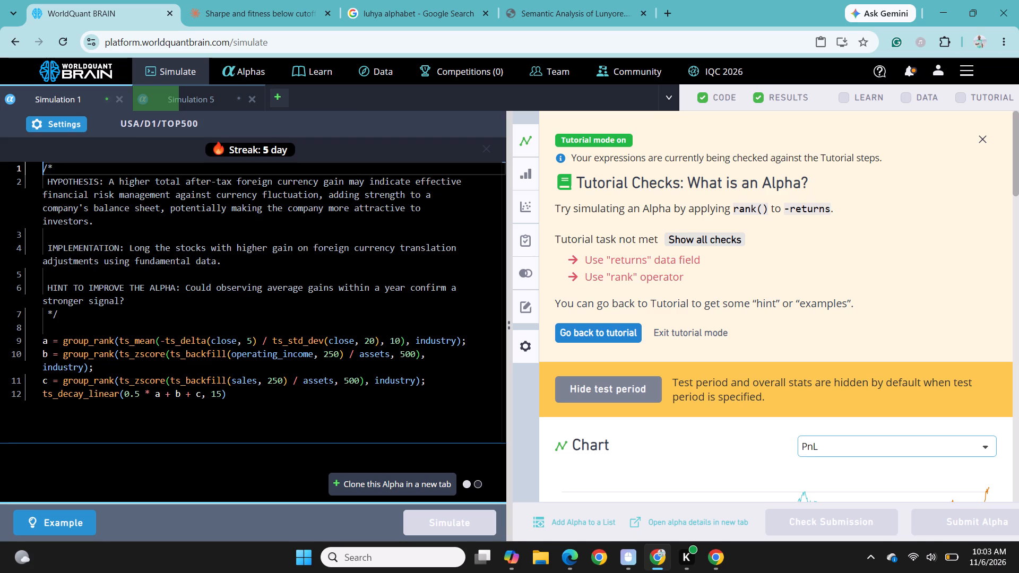
click(70, 99)
click(204, 105)
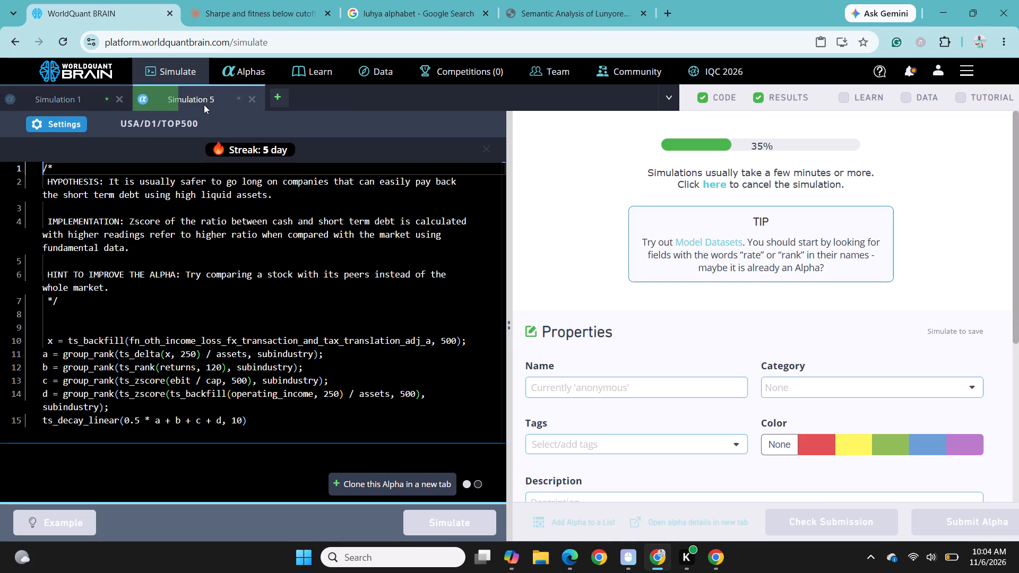
click(62, 97)
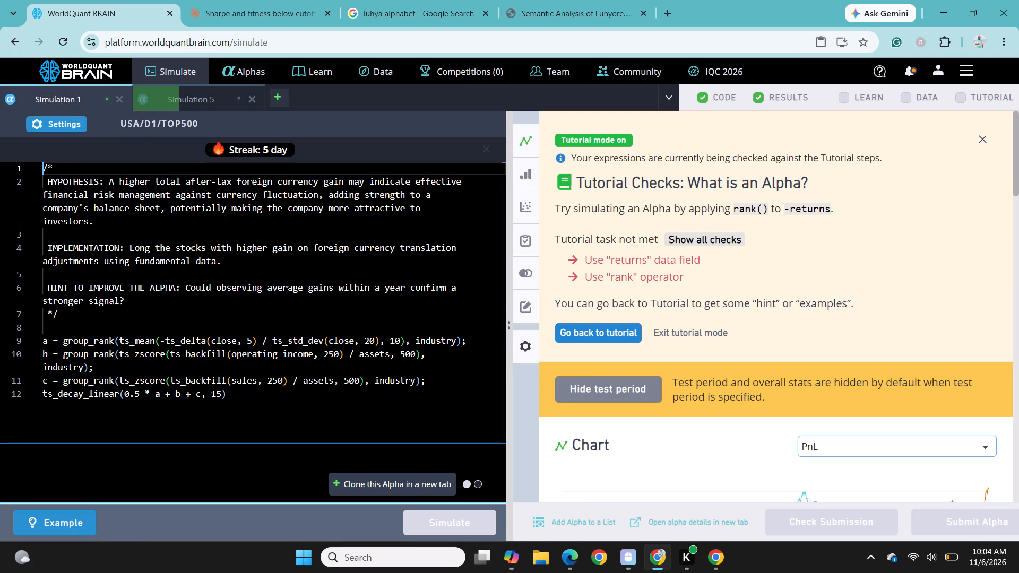
scroll(675, 422, down, 5)
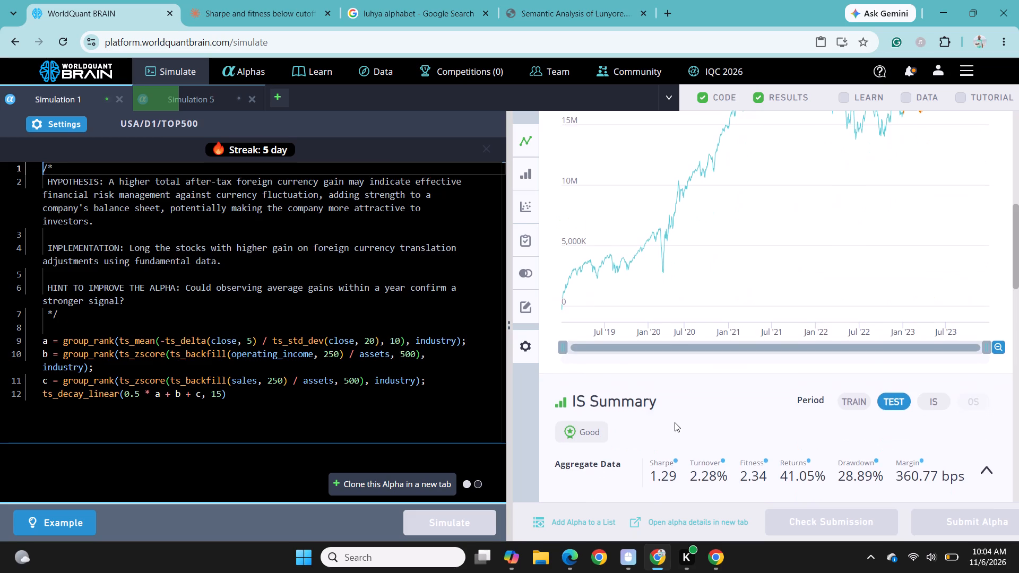
scroll(675, 422, down, 3)
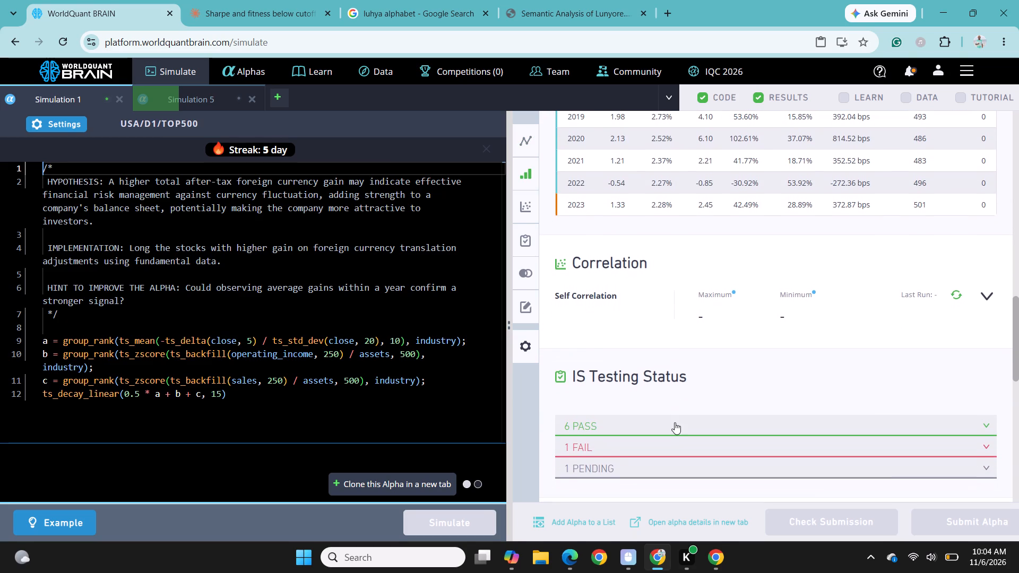
click(653, 445)
scroll(653, 445, down, 1)
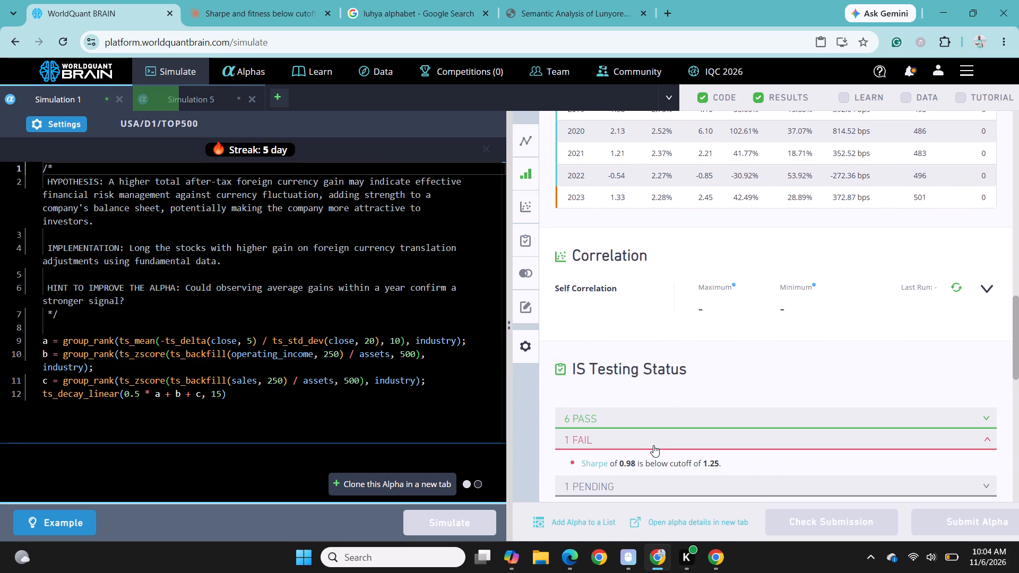
scroll(653, 445, down, 1)
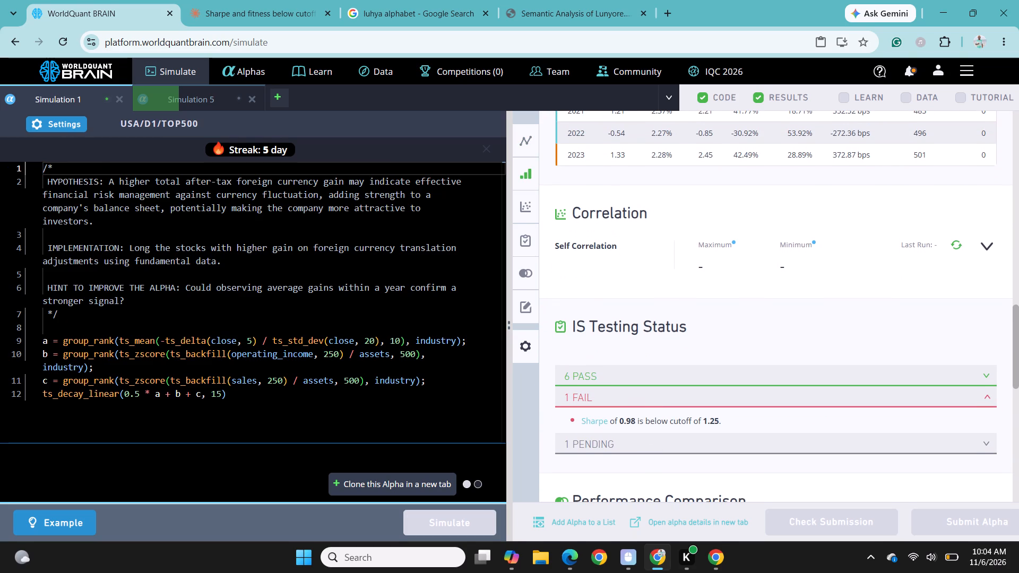
Set Simulation 1's decay to 1 and truncation to 1, apply the settings and rerun the simulation.
click(68, 123)
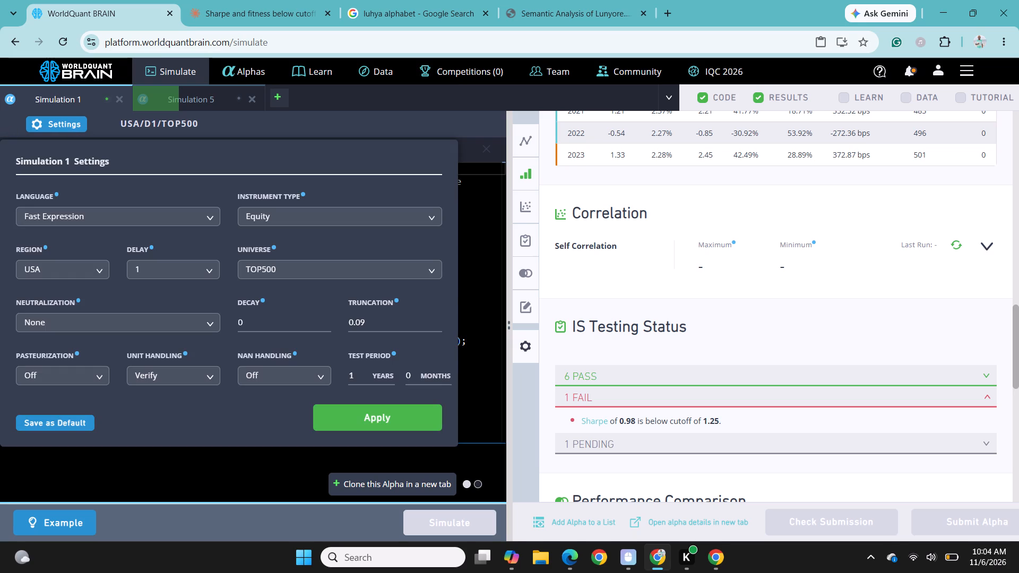
click(265, 315)
key(BackSpace)
key(1)
click(376, 325)
key(BackSpace)
key(BackSpace)
key(BackSpace)
key(BackSpace)
key(BackSpace)
key(BackSpace)
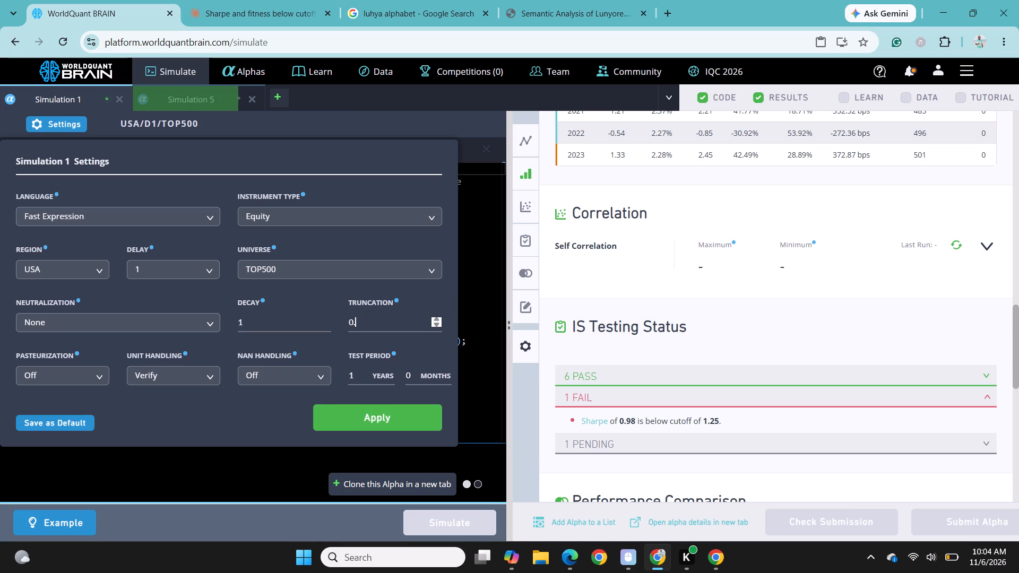
key(1)
click(367, 416)
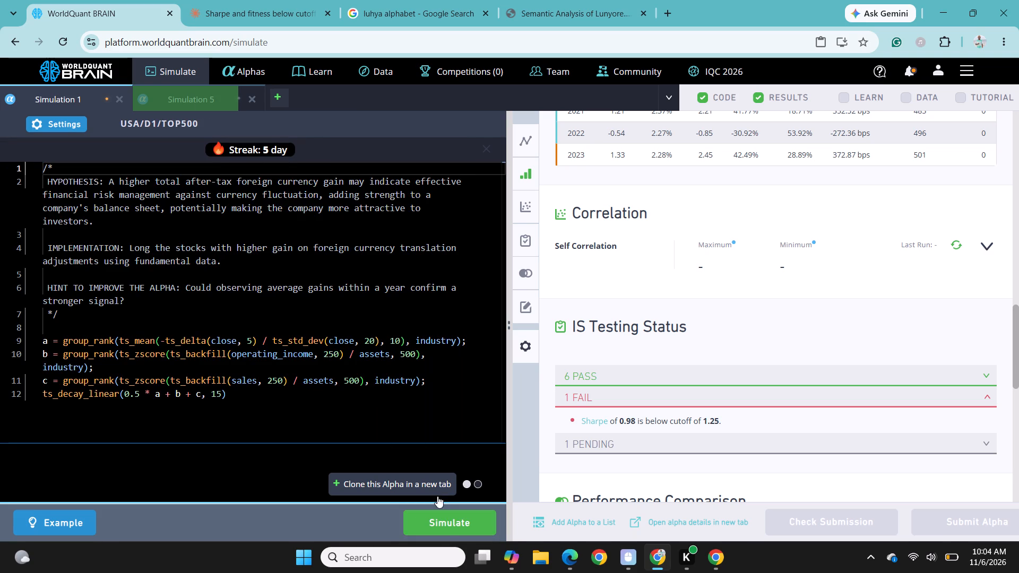
click(443, 528)
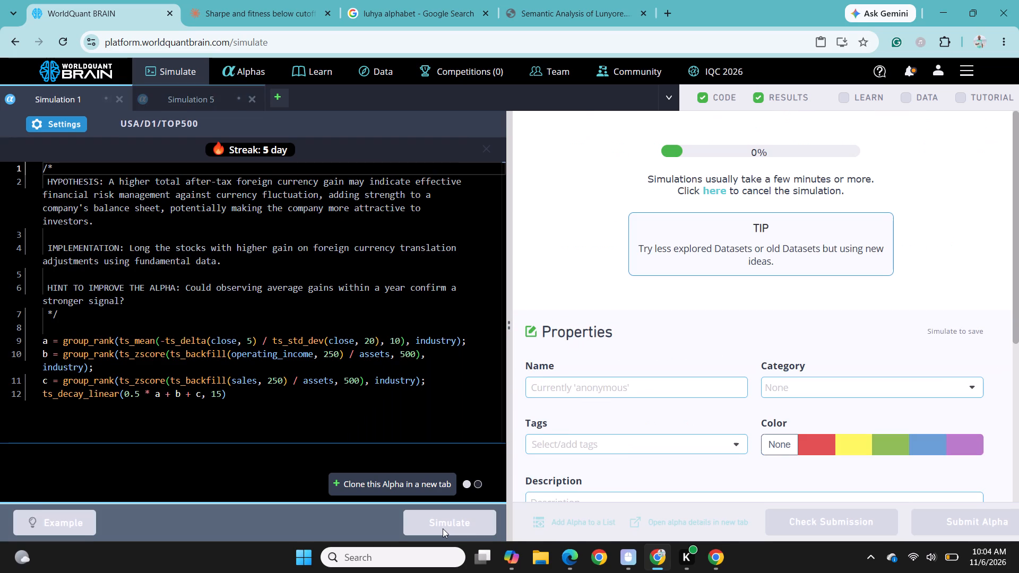
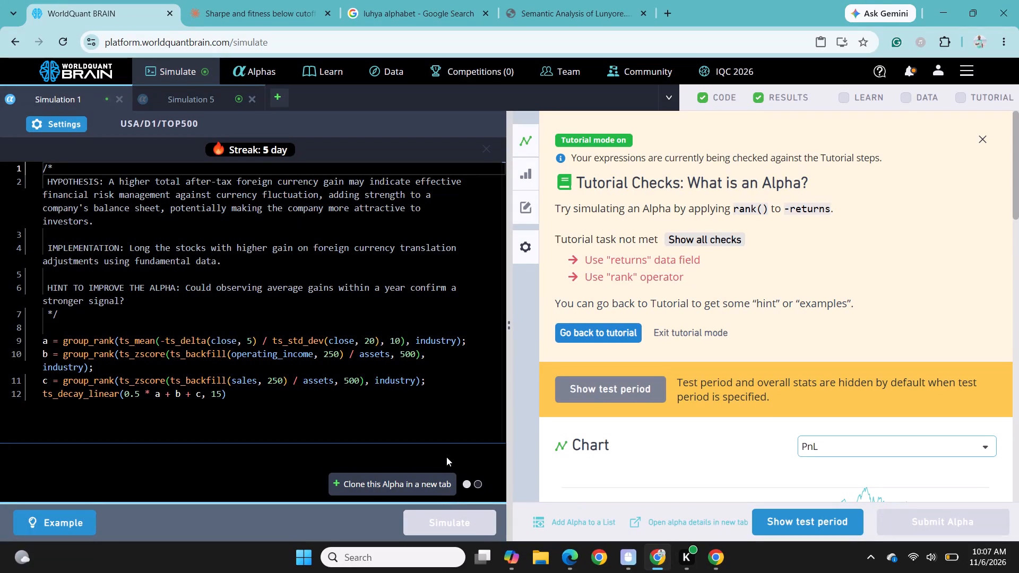
Reveal the test period results of Simulation 1's latest run and examine its chart, yearly summary and failed IS testing check.
scroll(451, 415, down, 2)
click(780, 516)
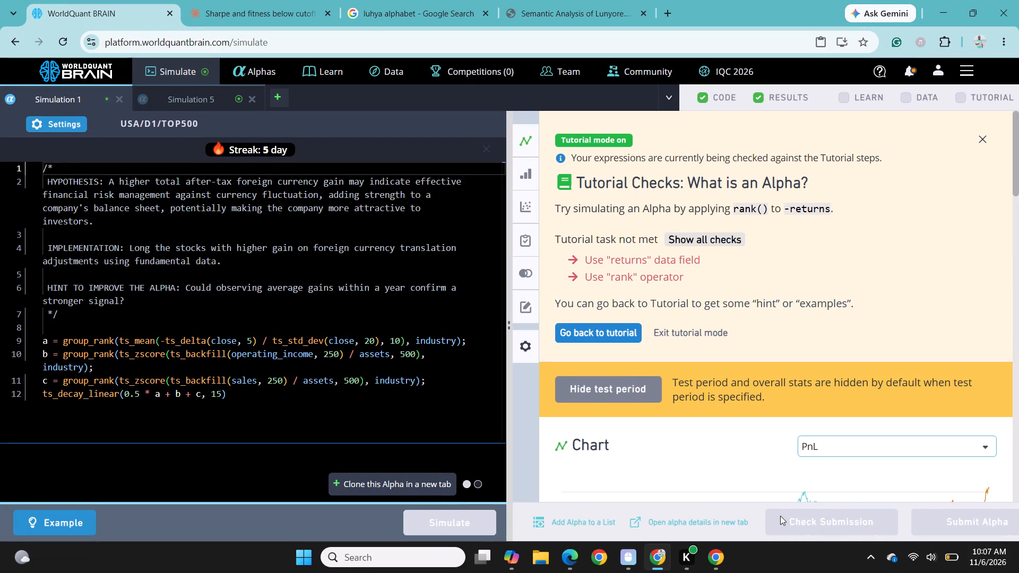
scroll(750, 401, down, 5)
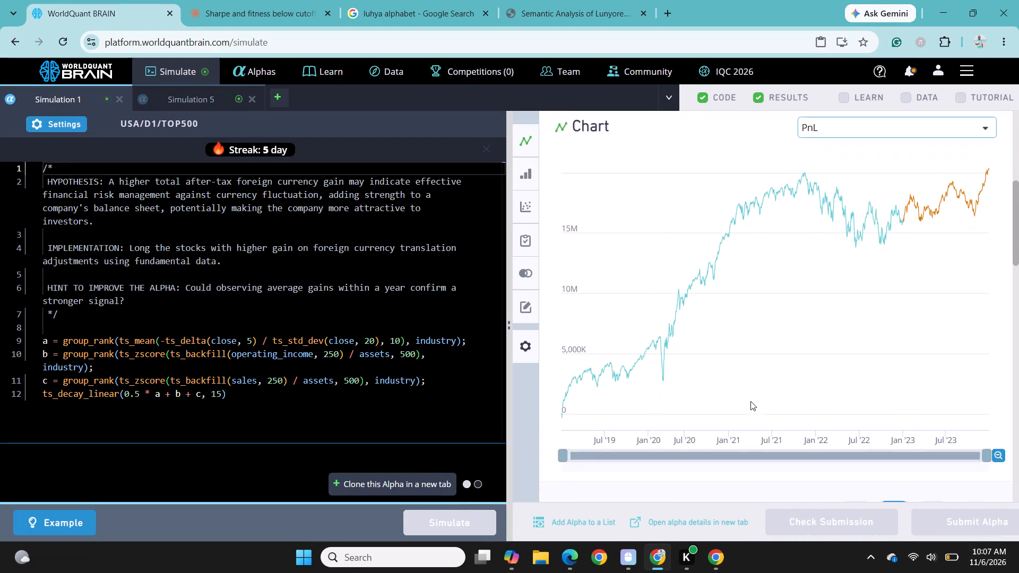
scroll(750, 401, down, 2)
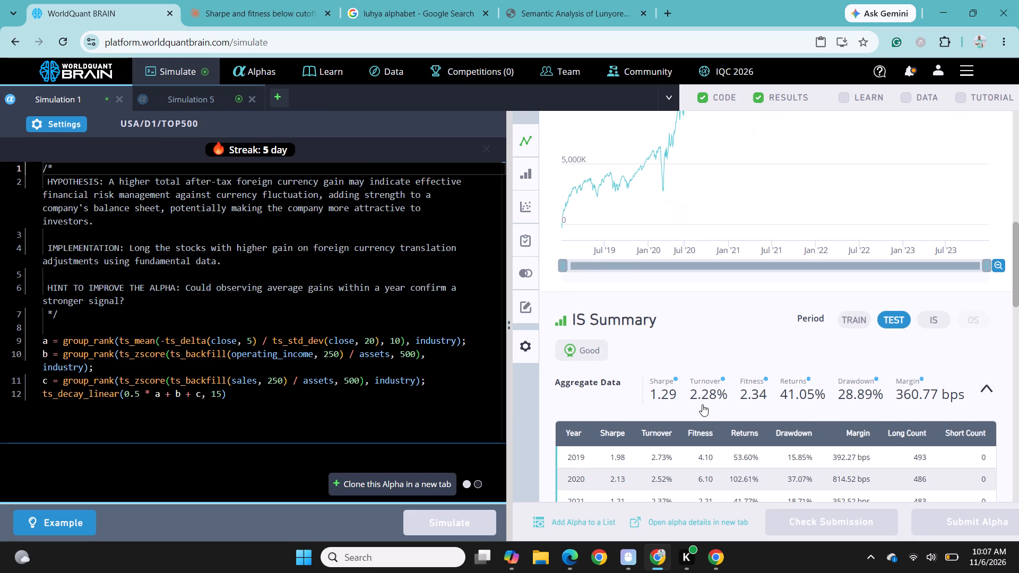
scroll(702, 404, down, 2)
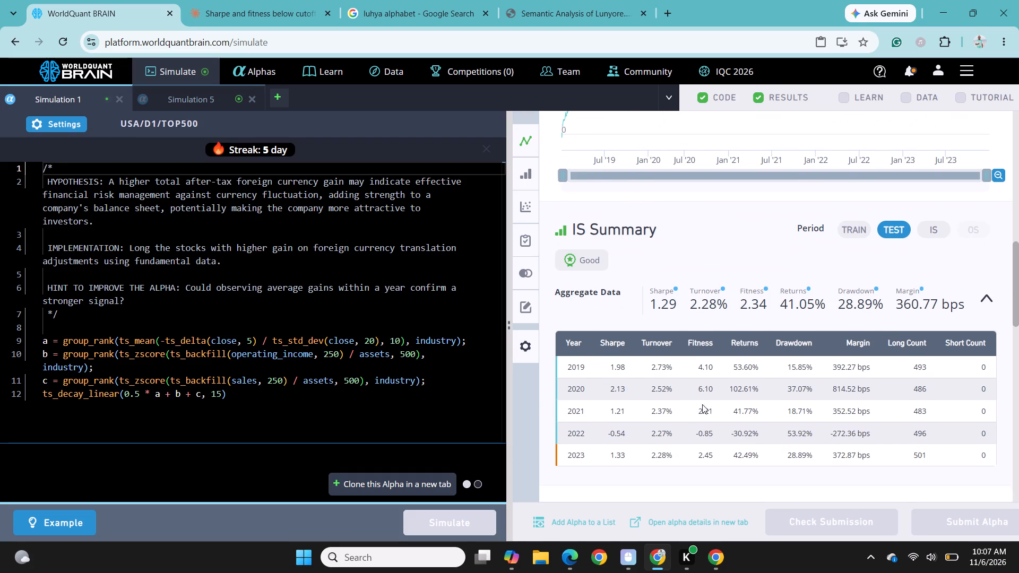
scroll(702, 404, down, 3)
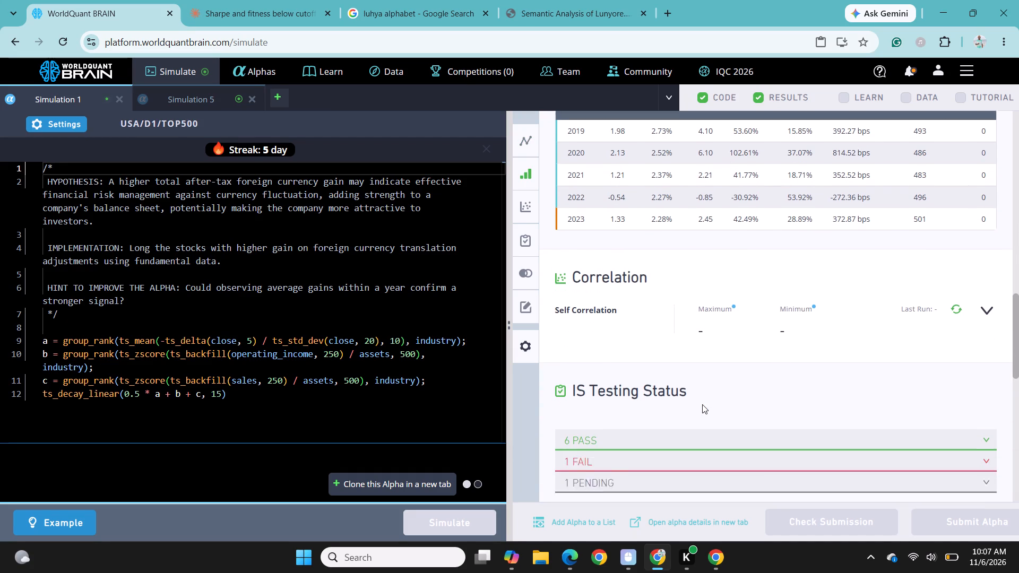
scroll(702, 404, down, 1)
click(664, 436)
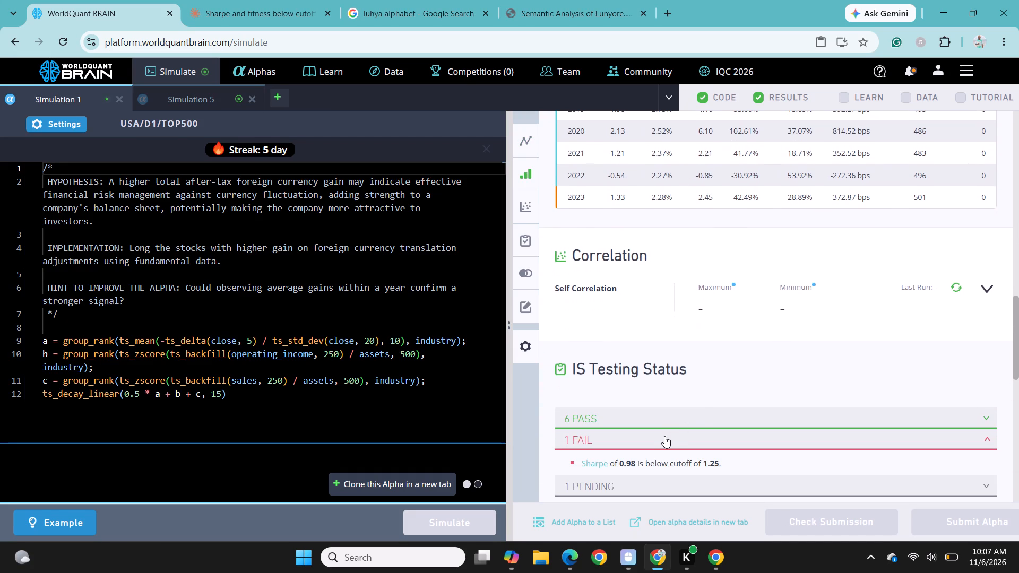
Reveal the test period results of Simulation 5's TOP500 run and examine its failed IS testing checks and simulation settings.
click(201, 90)
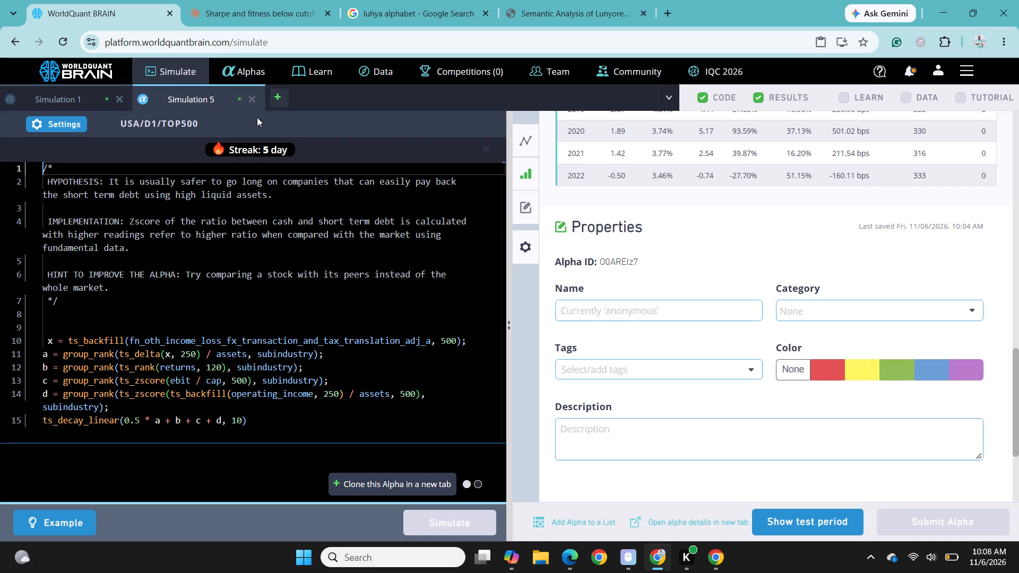
click(778, 517)
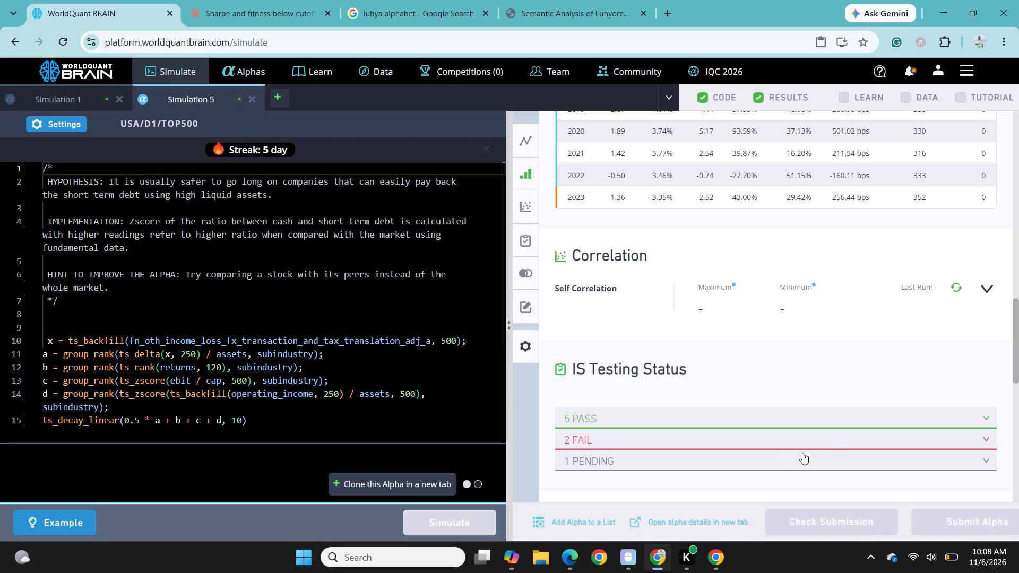
click(827, 437)
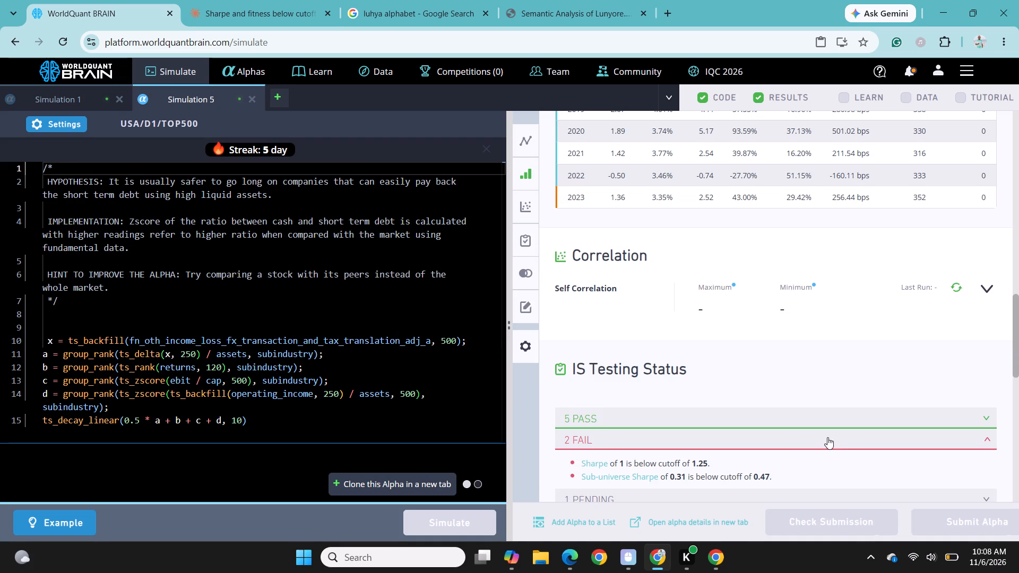
scroll(827, 437, down, 2)
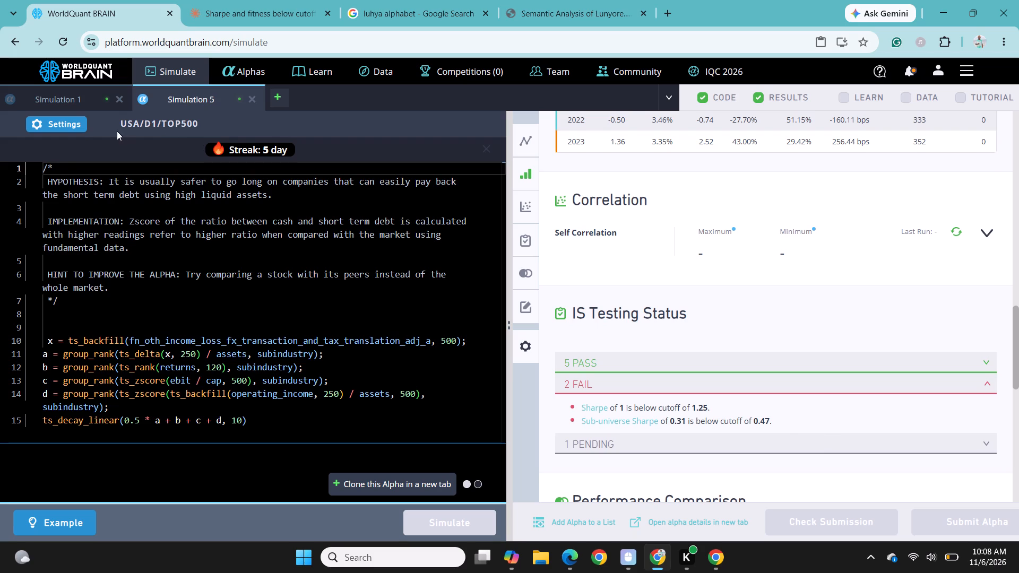
click(62, 122)
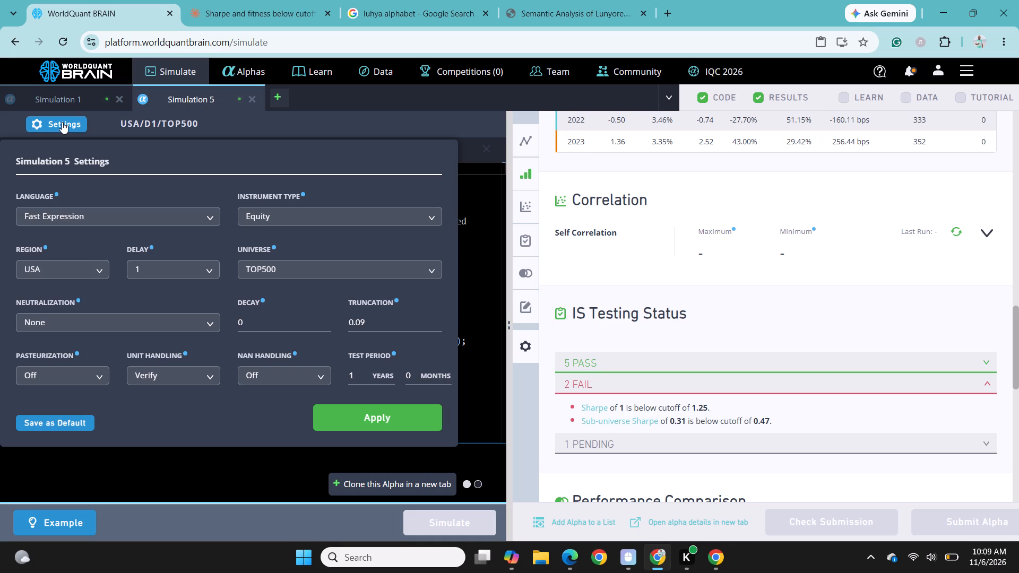
click(350, 410)
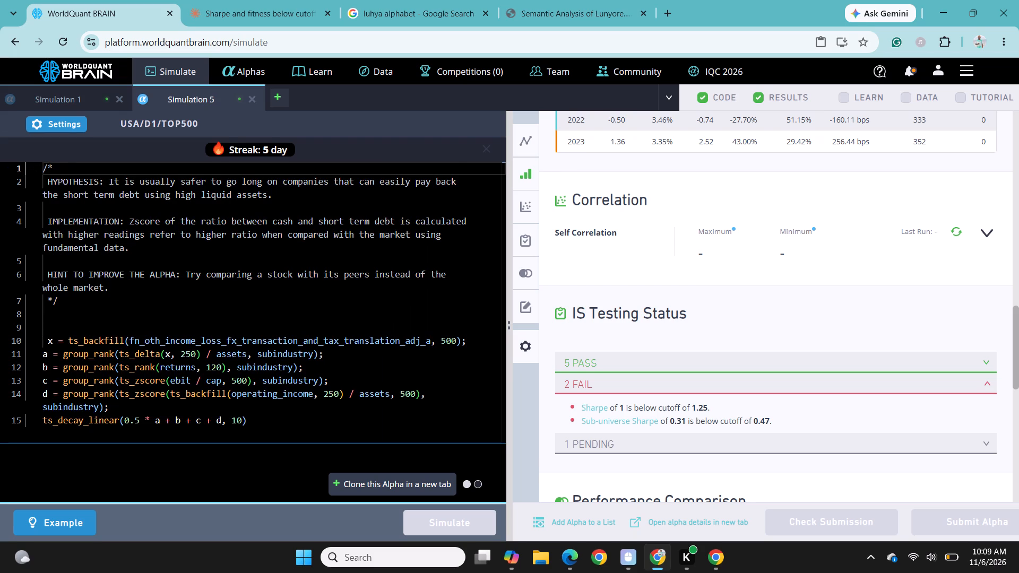
drag(49, 331, 191, 422)
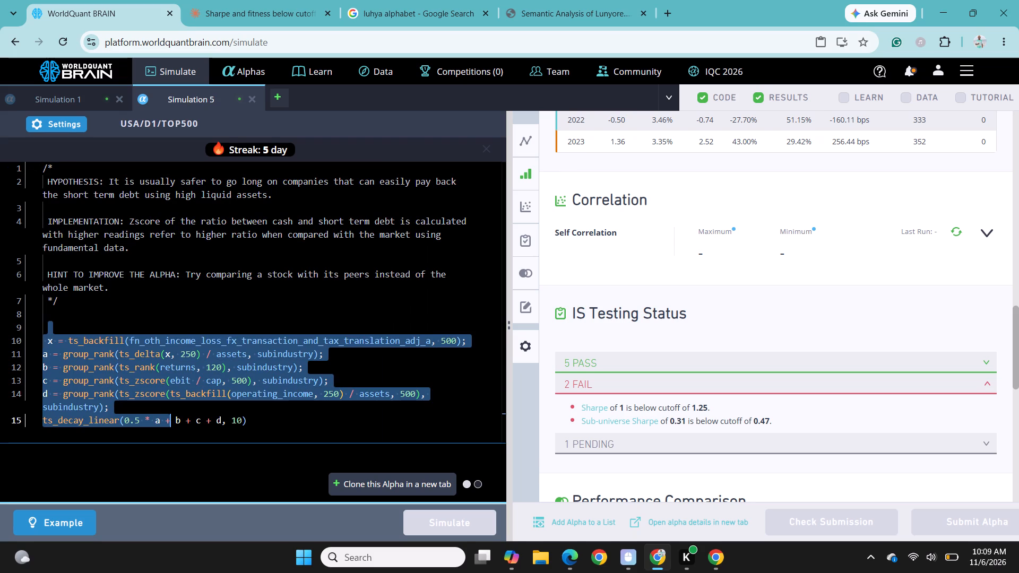
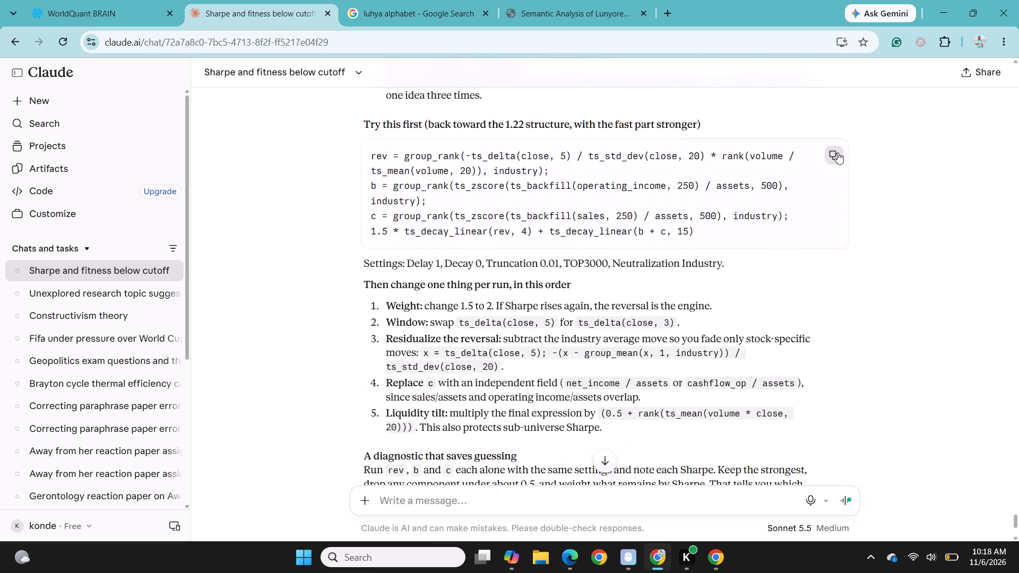
click(113, 12)
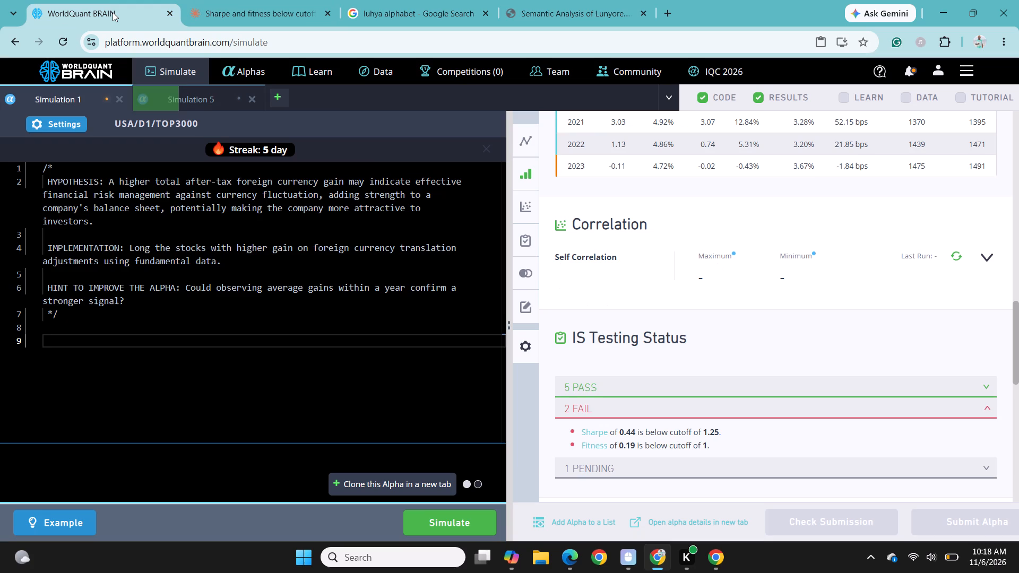
right_click(51, 342)
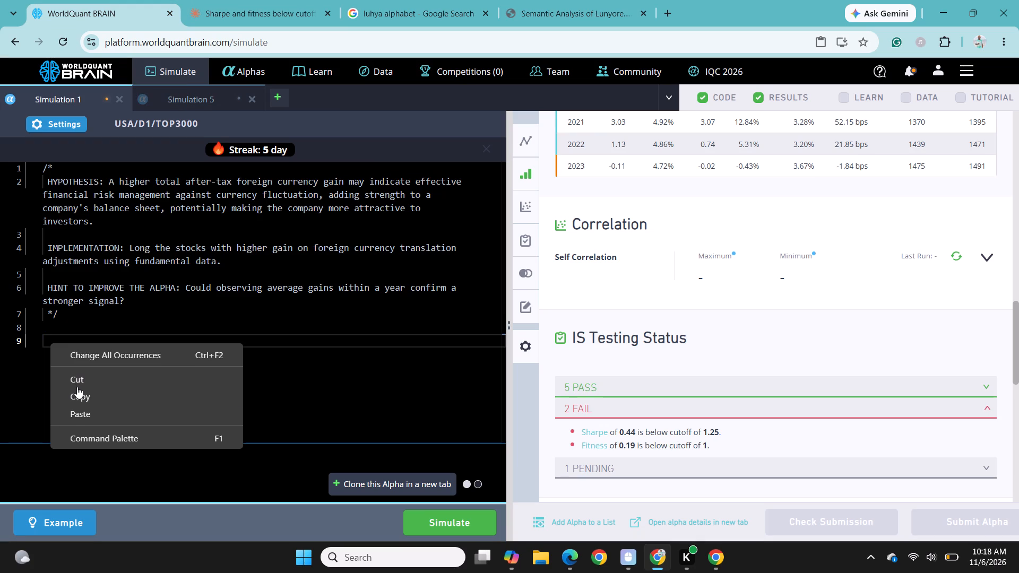
click(77, 414)
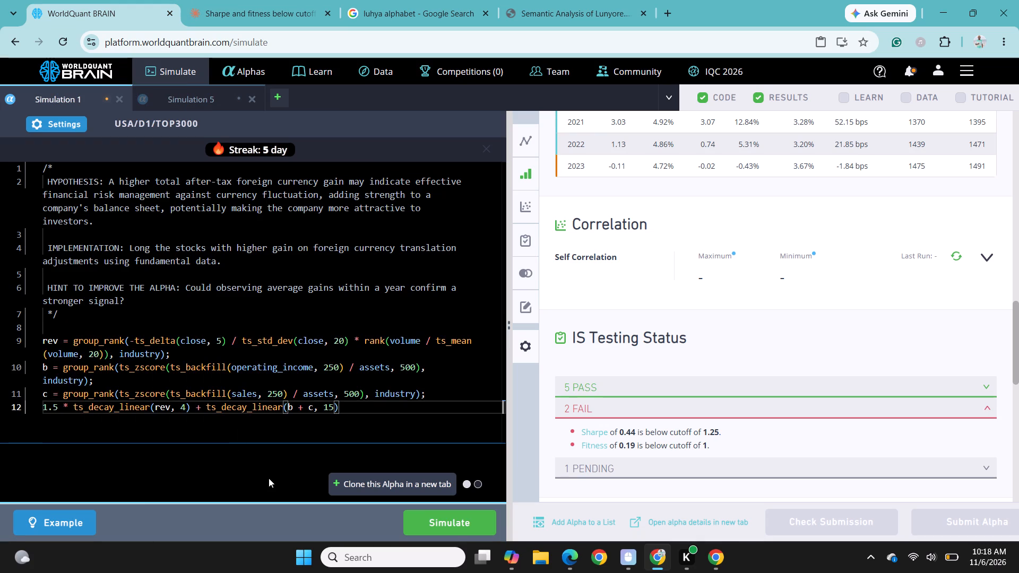
Run Simulation 1 with the pasted expression.
click(448, 522)
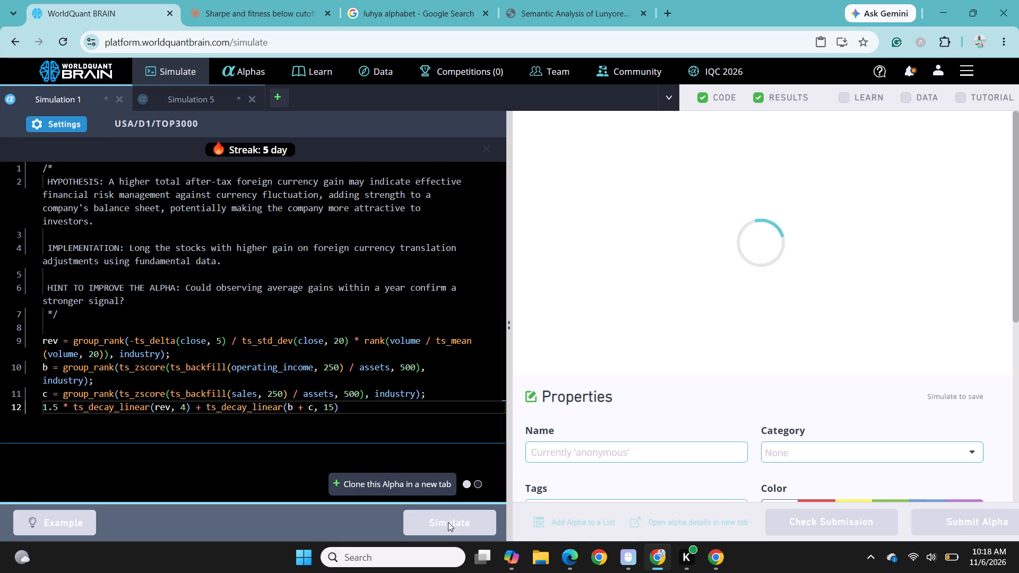
Reveal Simulation 5's test period and expand the failed checks in its IS Testing Status.
click(219, 94)
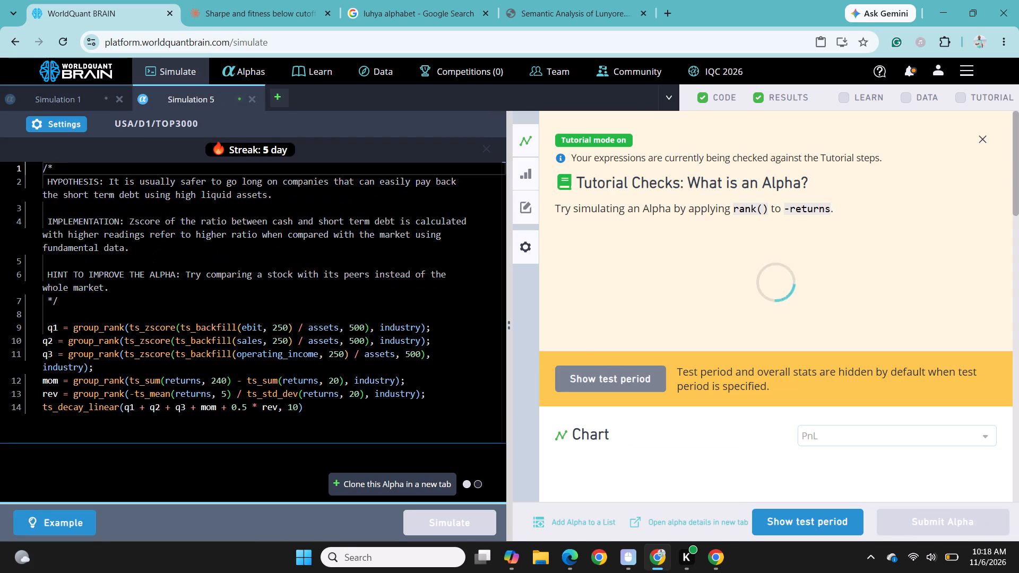
click(800, 519)
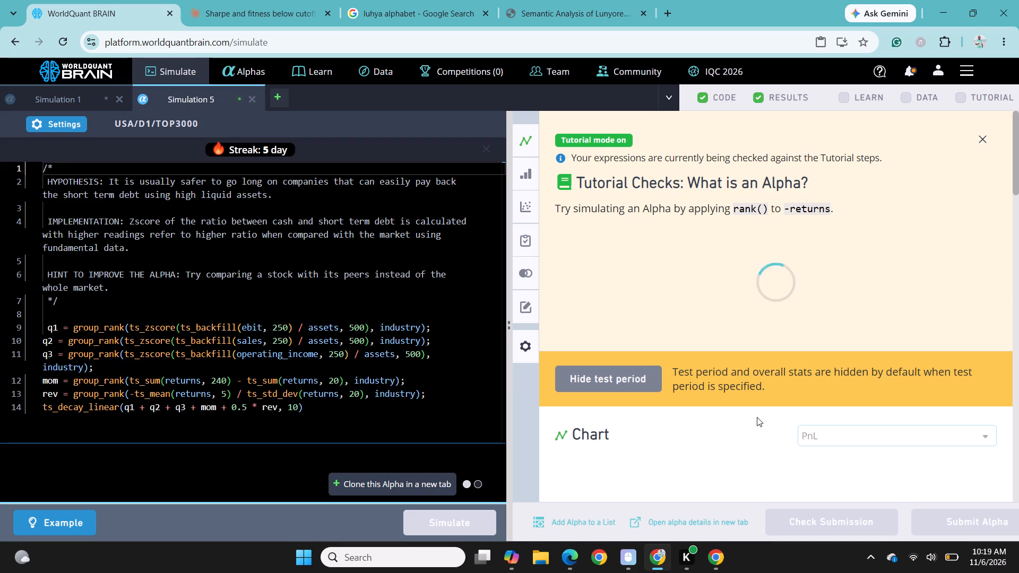
scroll(757, 417, down, 3)
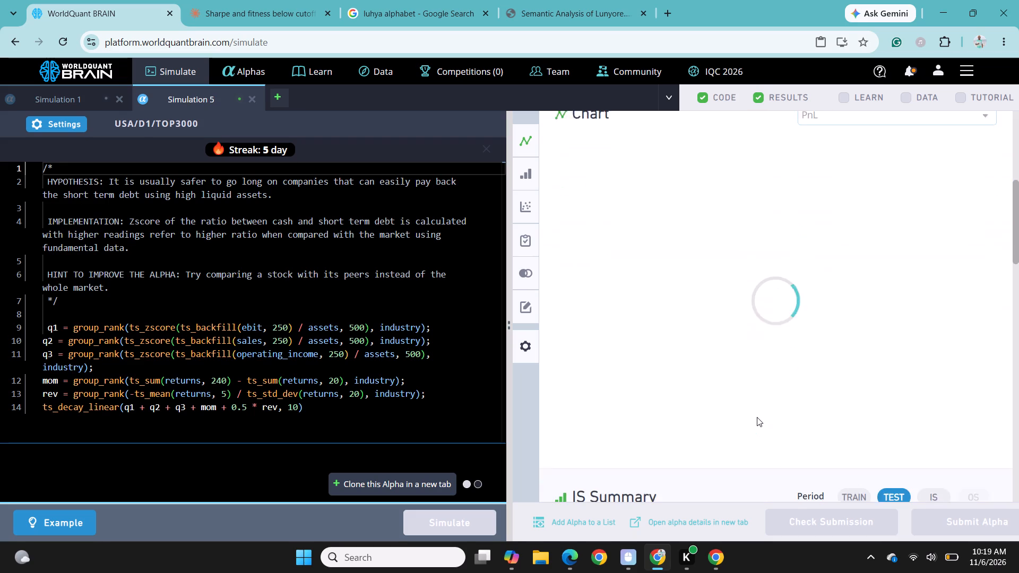
scroll(757, 417, down, 6)
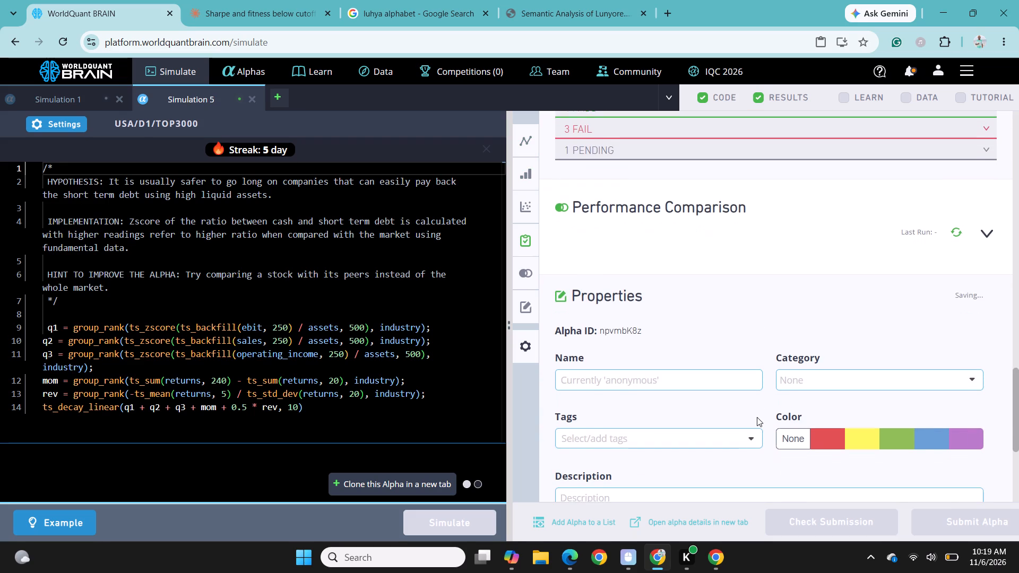
scroll(757, 417, up, 2)
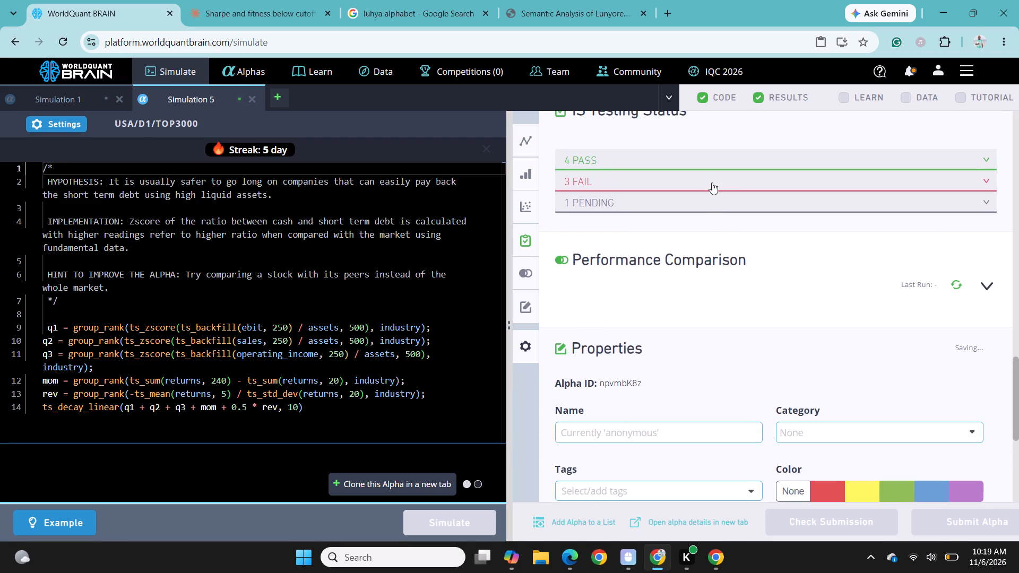
click(712, 181)
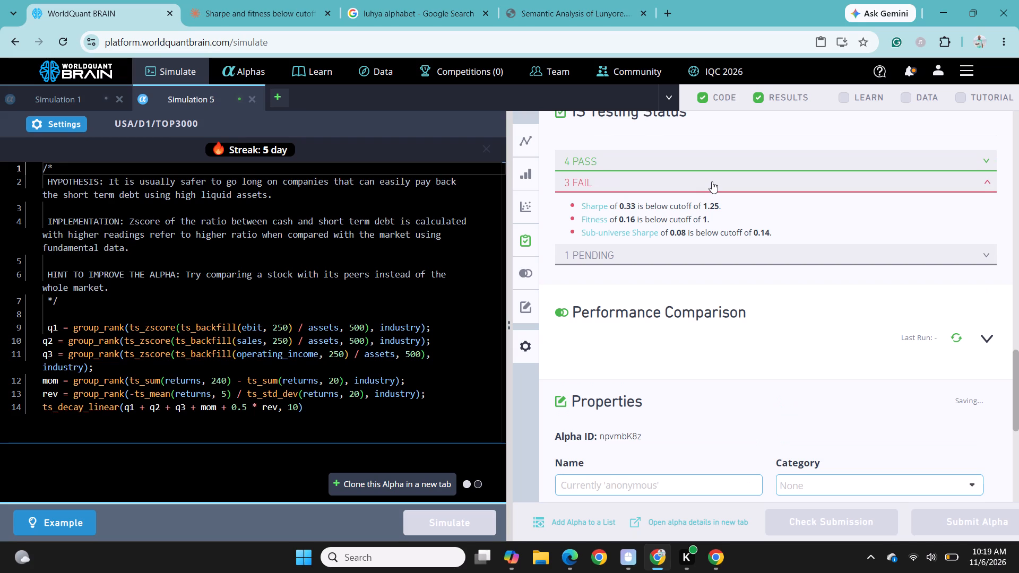